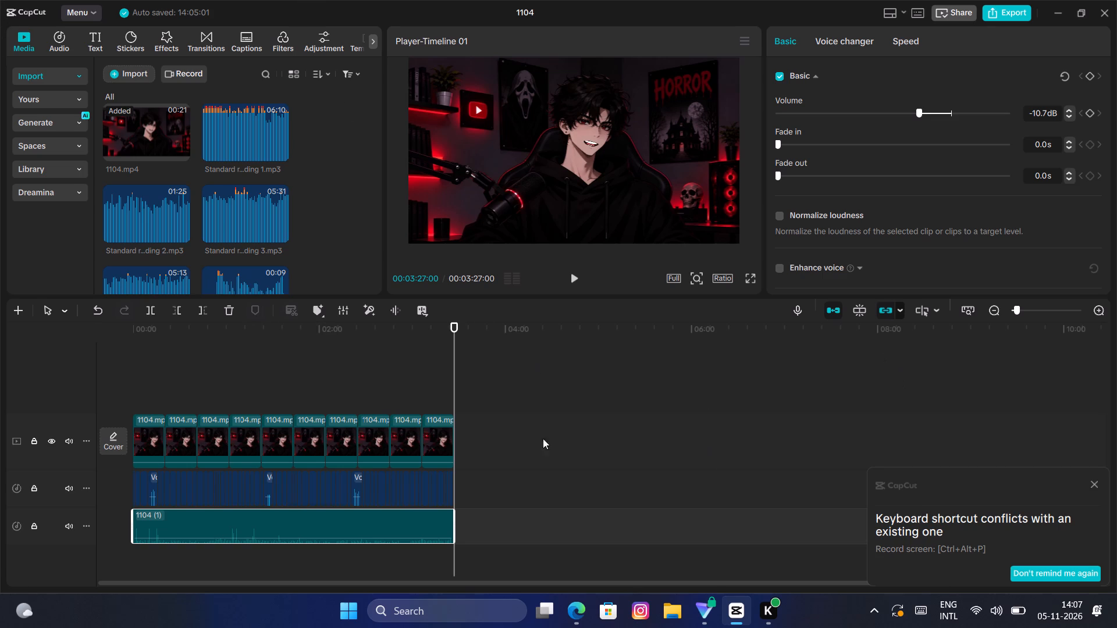
Preview Standard recording 2.mp3, and play the timeline's last few seconds from 00:03:23:00.
left_click(152, 212)
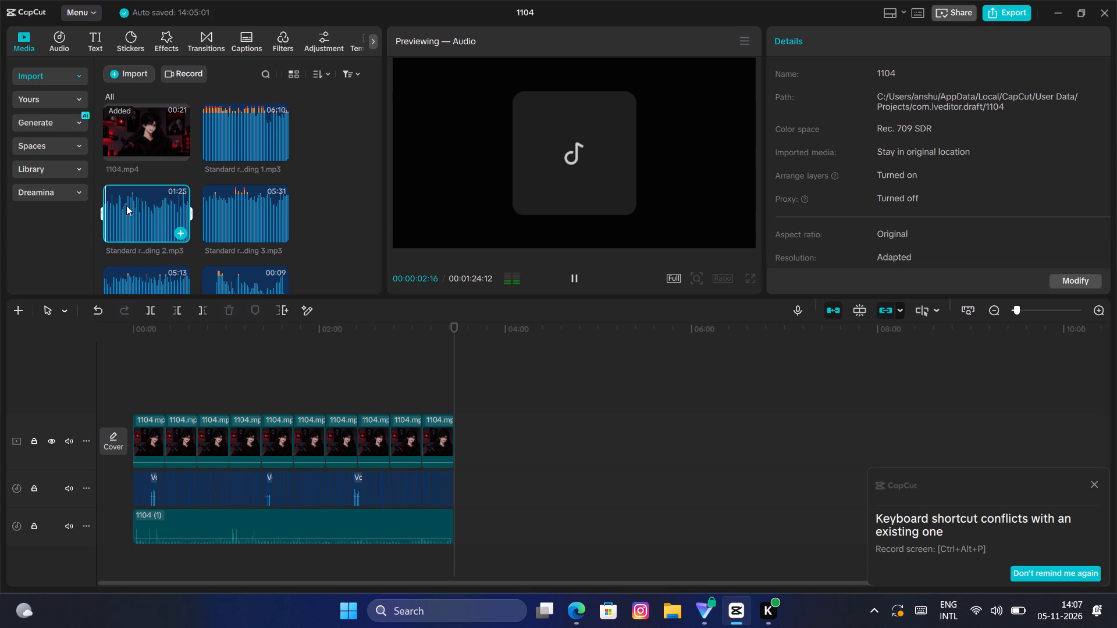
left_click(448, 372)
key("space")
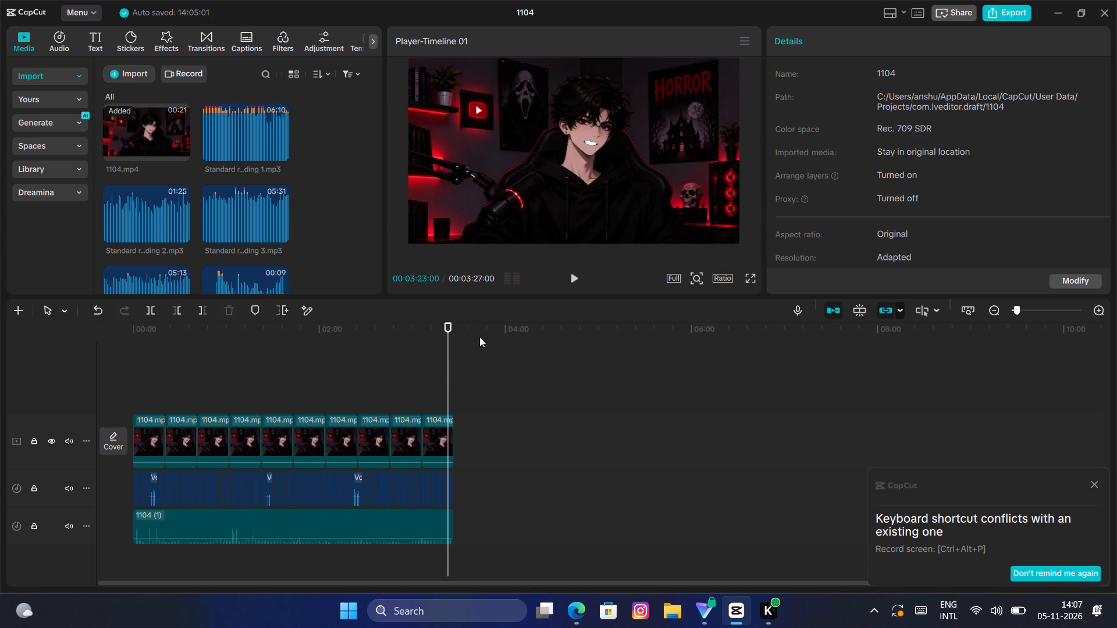
key("space")
key("space")
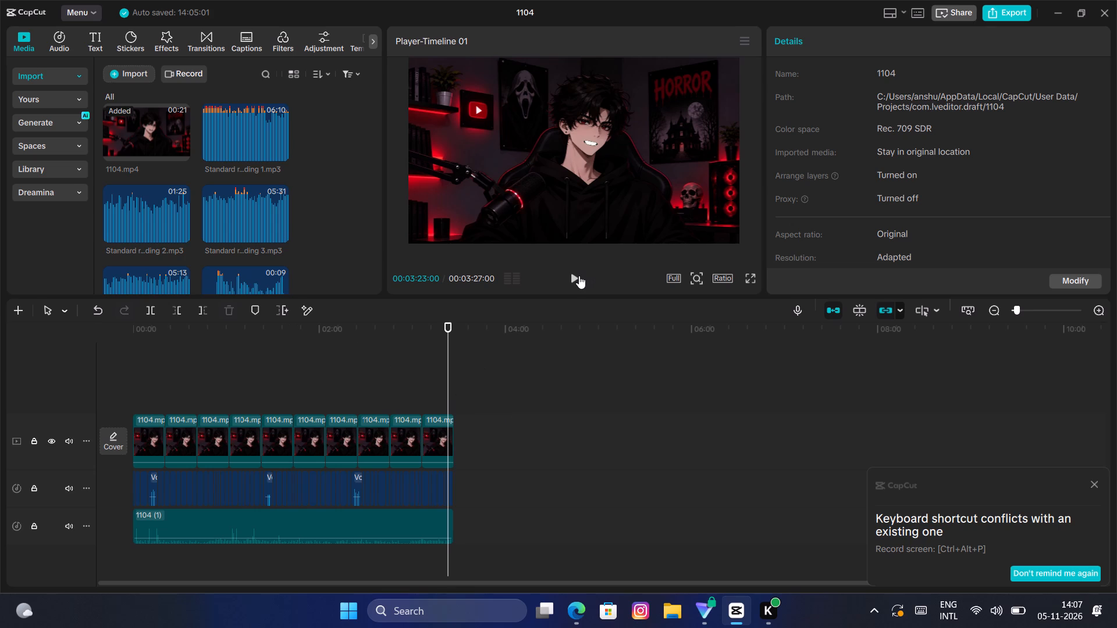
left_click(577, 277)
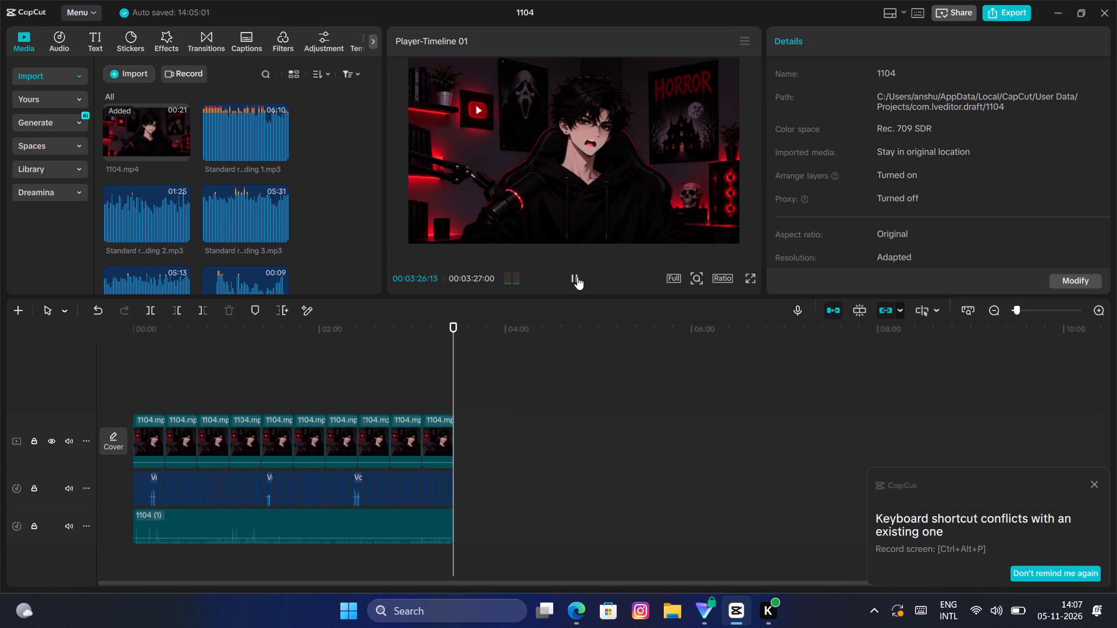
Place Standard recording 2.mp3 on the upper audio track, directly after the existing clips at 00:03:27:00.
left_click(157, 219)
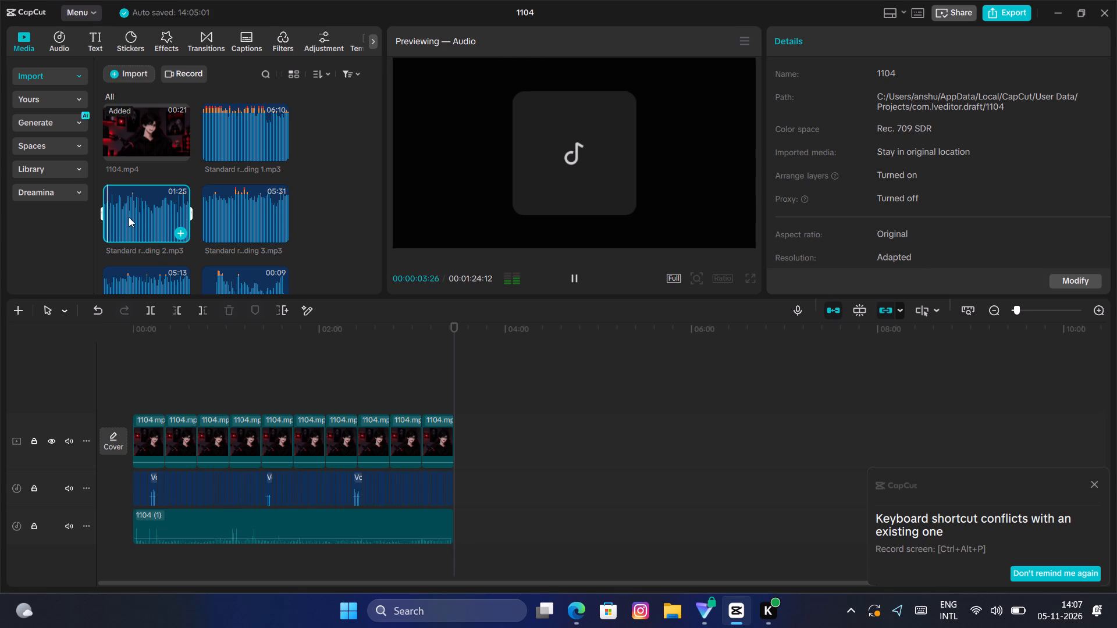
left_click_drag(129, 217, 450, 490)
left_click_drag(474, 486, 479, 449)
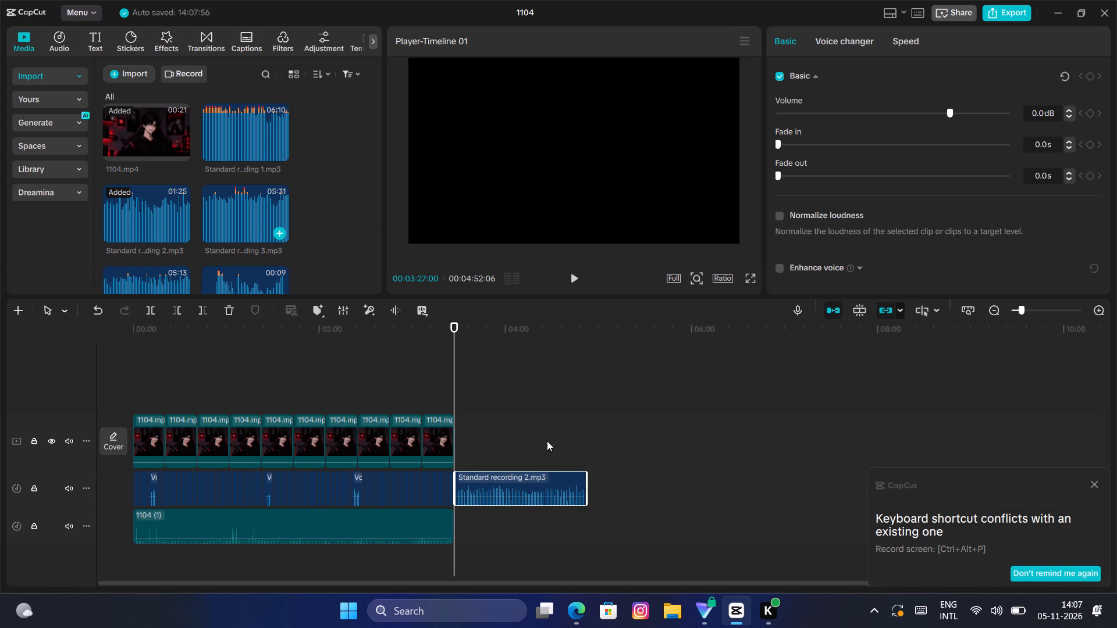
Enable Enhance voice for the Standard recording 2.mp3 clip.
scroll(1116, 138, "down", 5)
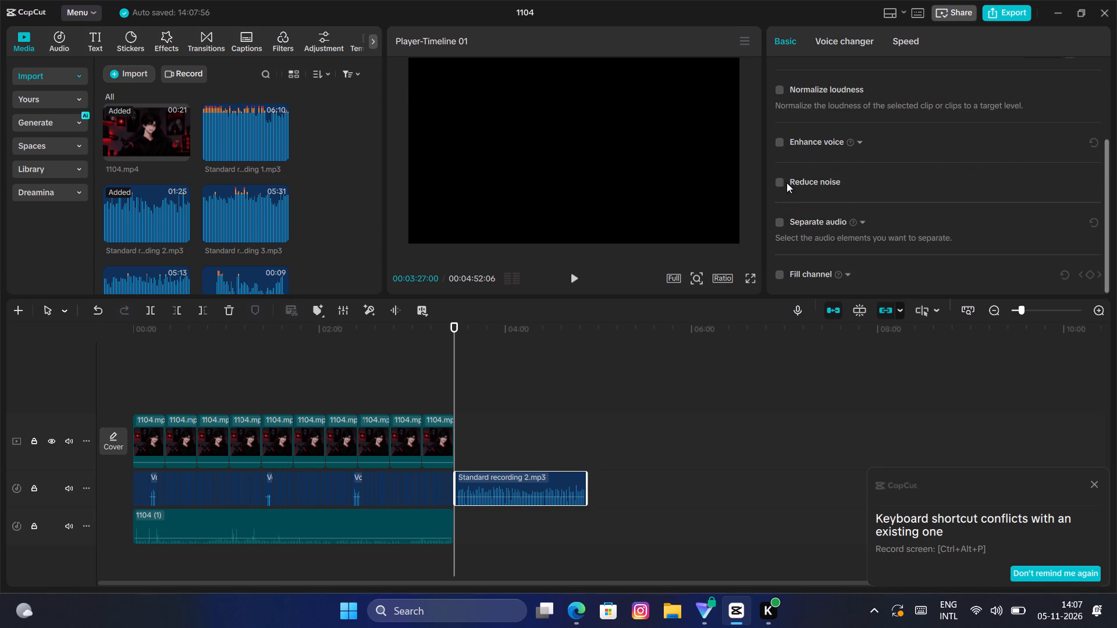
left_click(779, 141)
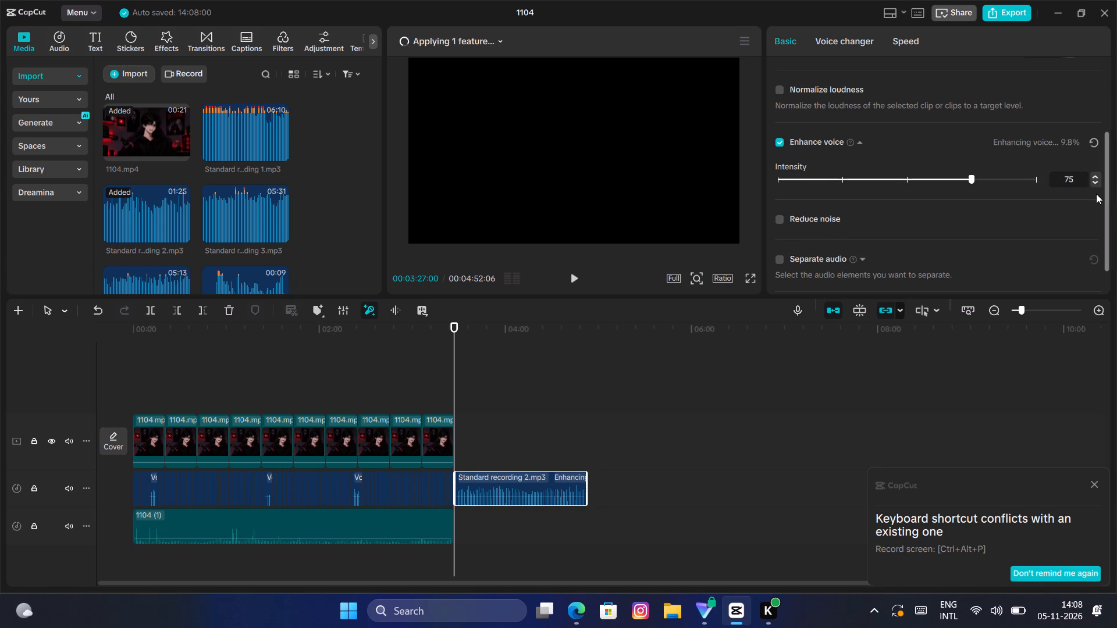
Separate the clip's audio into Vocals, Drums, Bass, Others, Instruments, Guitar and Strings.
left_click_drag(1107, 189, 1111, 261)
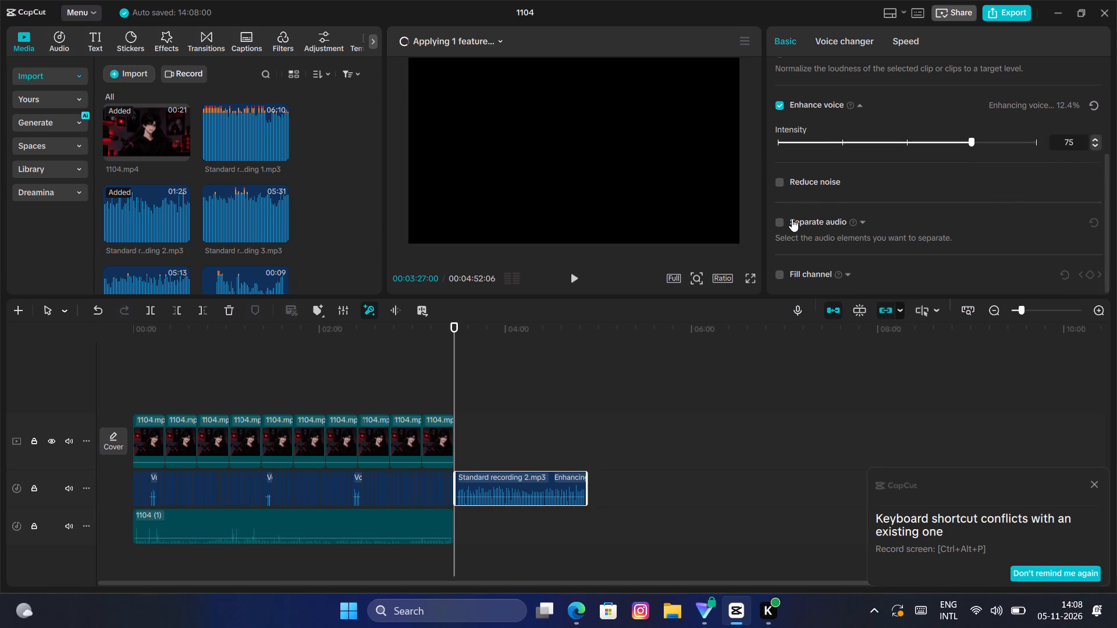
left_click(784, 223)
scroll(791, 241, "down", 2)
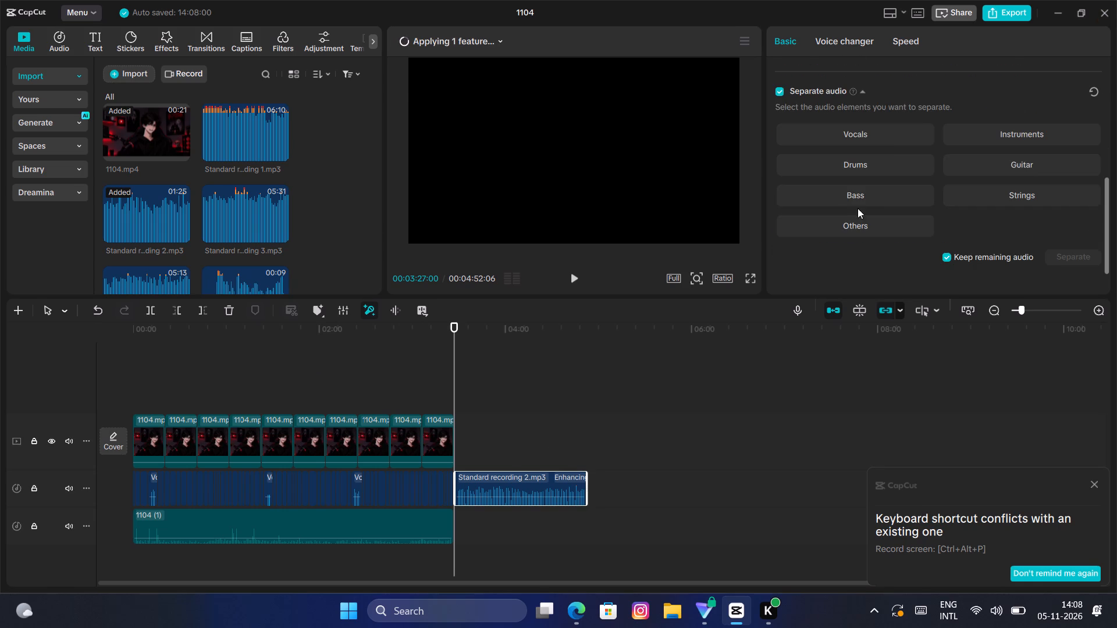
left_click(885, 138)
left_click(877, 170)
left_click(874, 187)
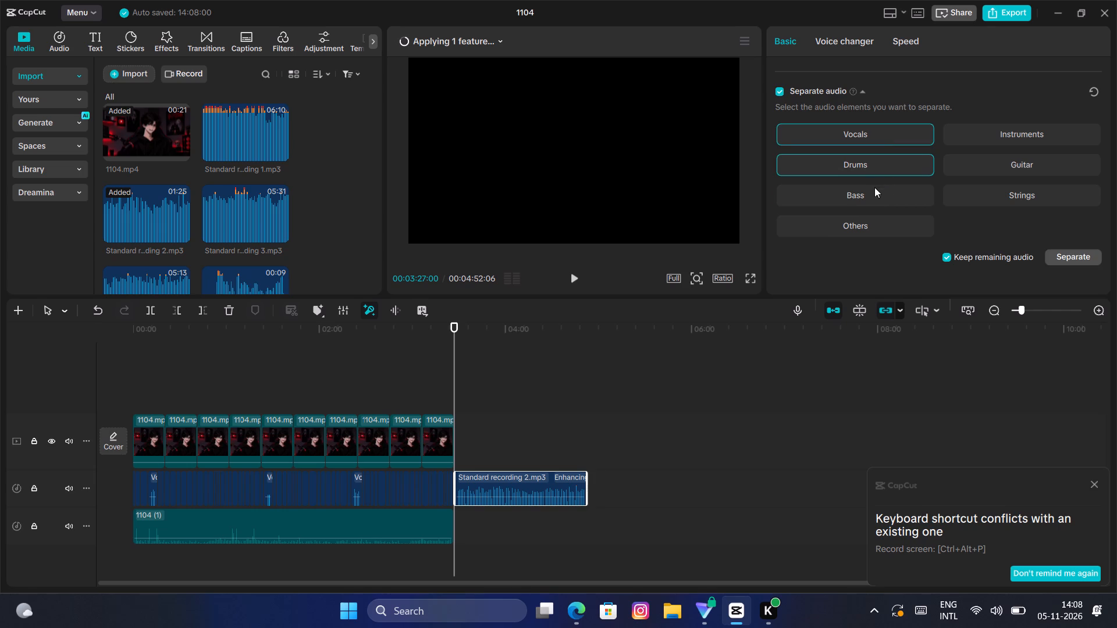
left_click(874, 219)
left_click(1036, 141)
left_click(1029, 162)
left_click(1018, 187)
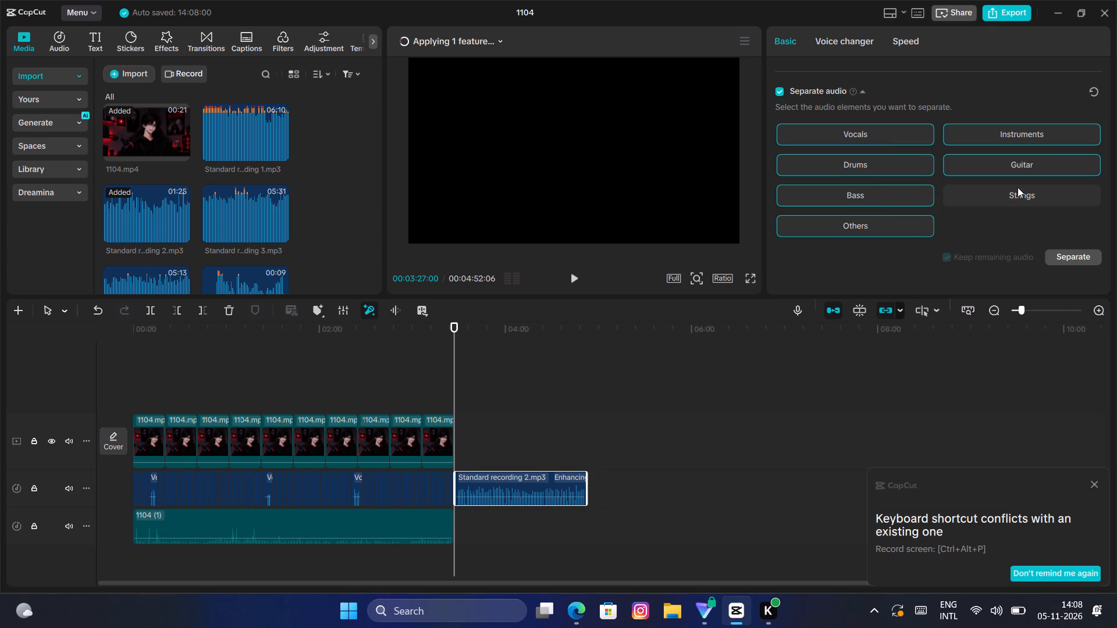
left_click(1054, 251)
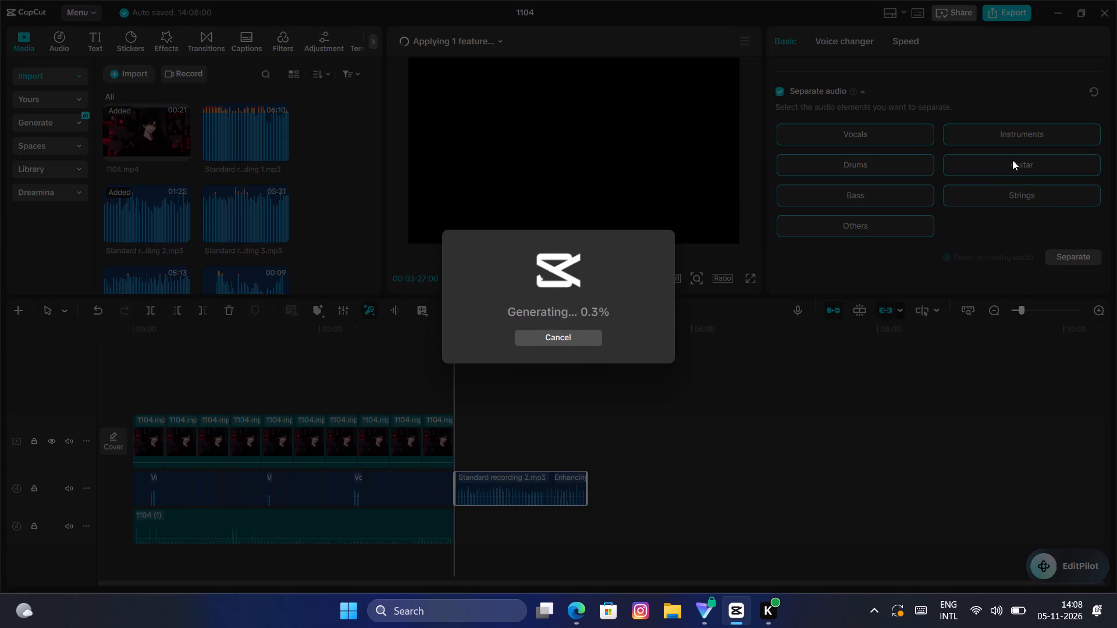
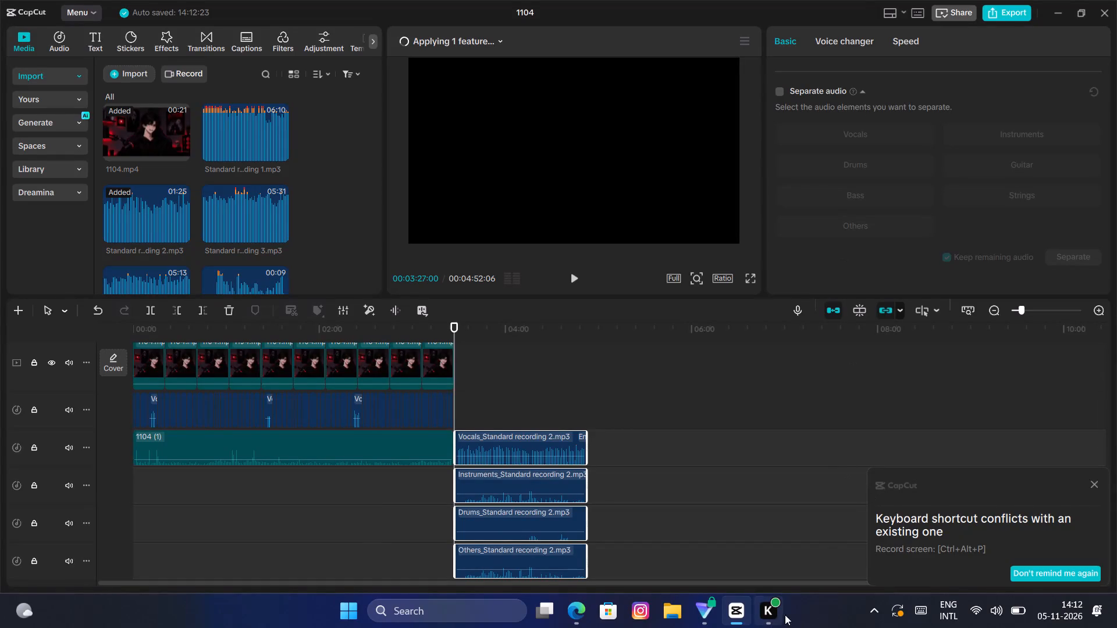
Delete the separated Instruments, Drums and Others clips of Standard recording 2.mp3, keeping only its Vocals clip.
scroll(556, 433, "down", 3)
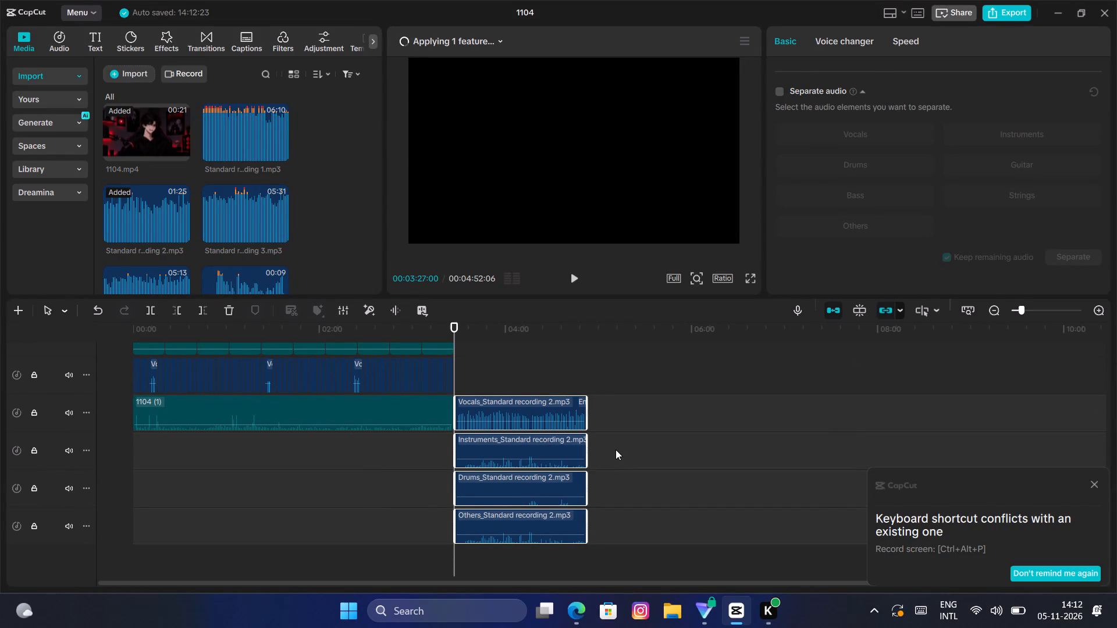
left_click(616, 449)
left_click_drag(613, 443, 528, 540)
key("BackSpace")
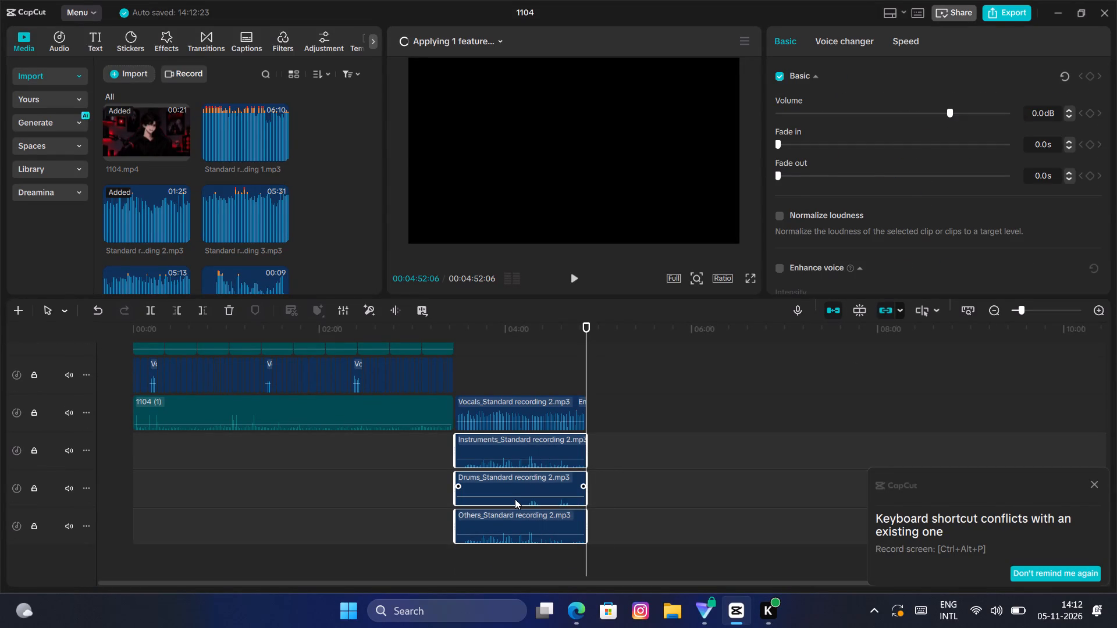
double_click(471, 476)
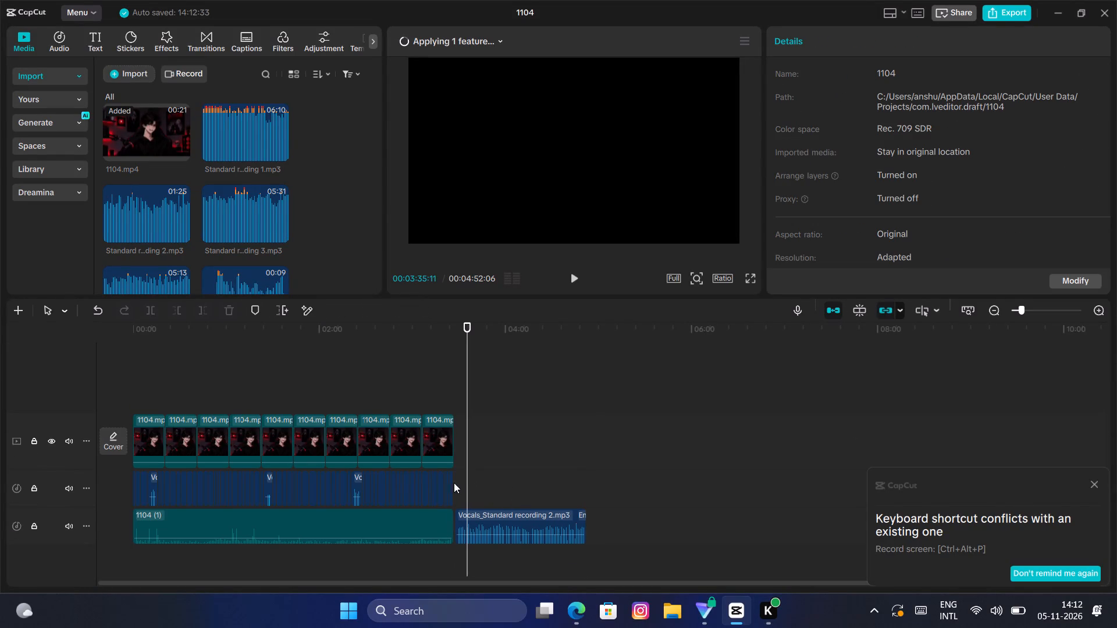
Copy the last 1104.mp4 clip, paste it at 00:03:27:04 and join it to the end of the main video track.
left_click(448, 489)
left_click(429, 421)
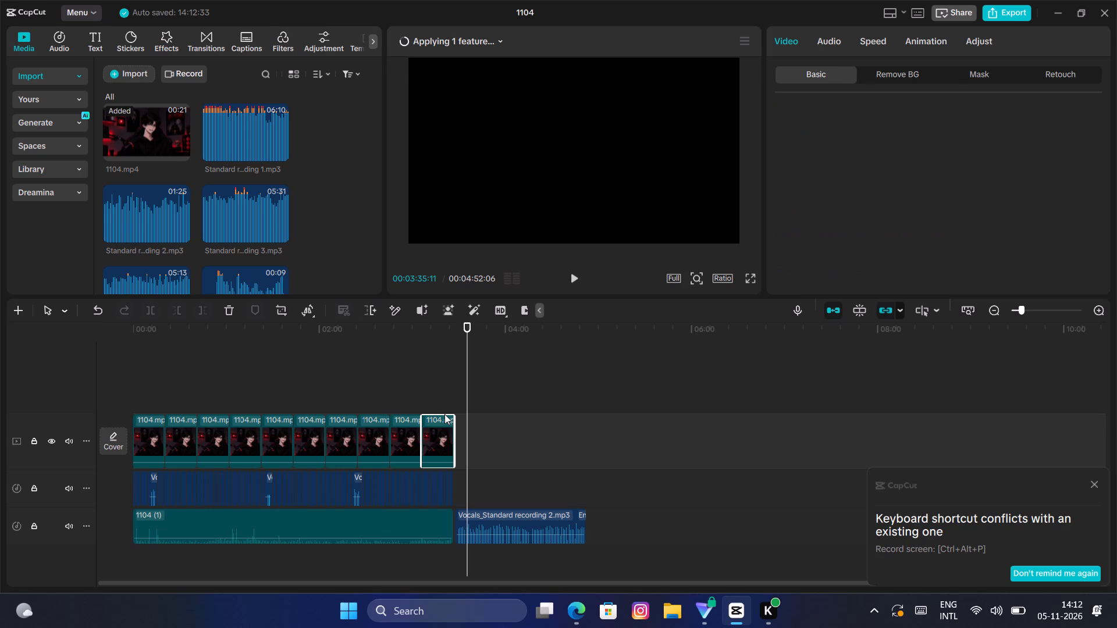
key("ctrl+c")
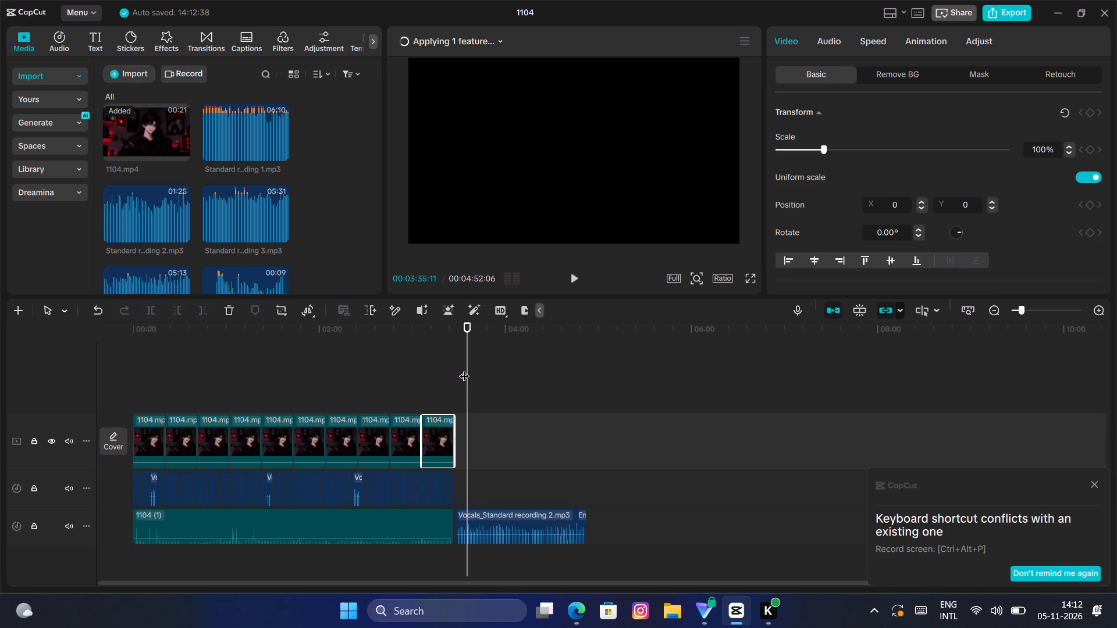
left_click(465, 369)
left_click_drag(465, 369, 450, 386)
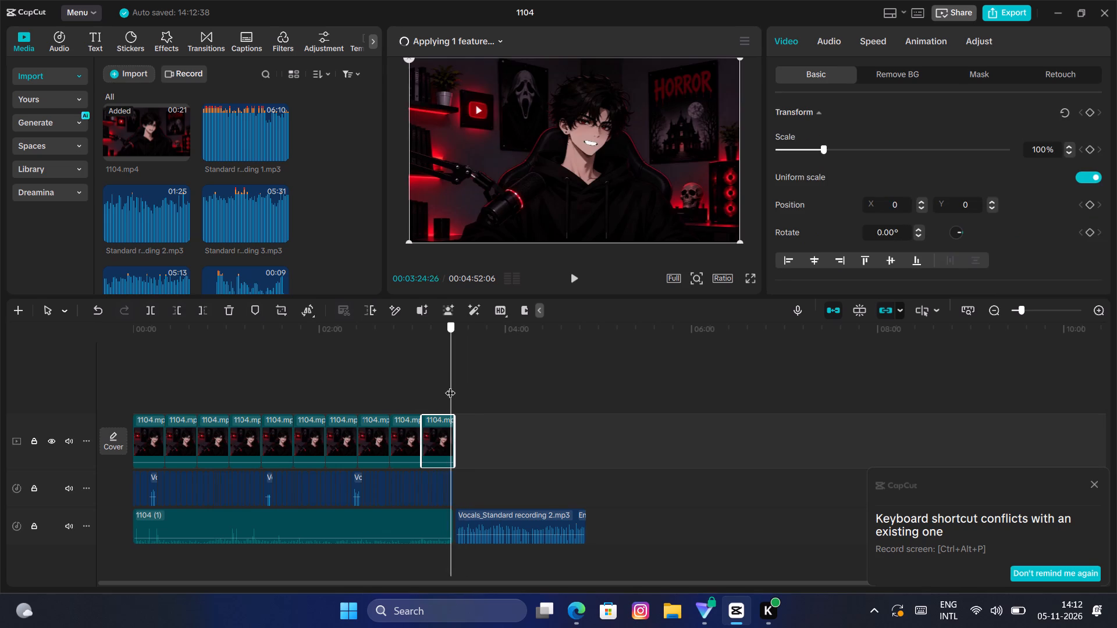
left_click_drag(450, 386, 454, 384)
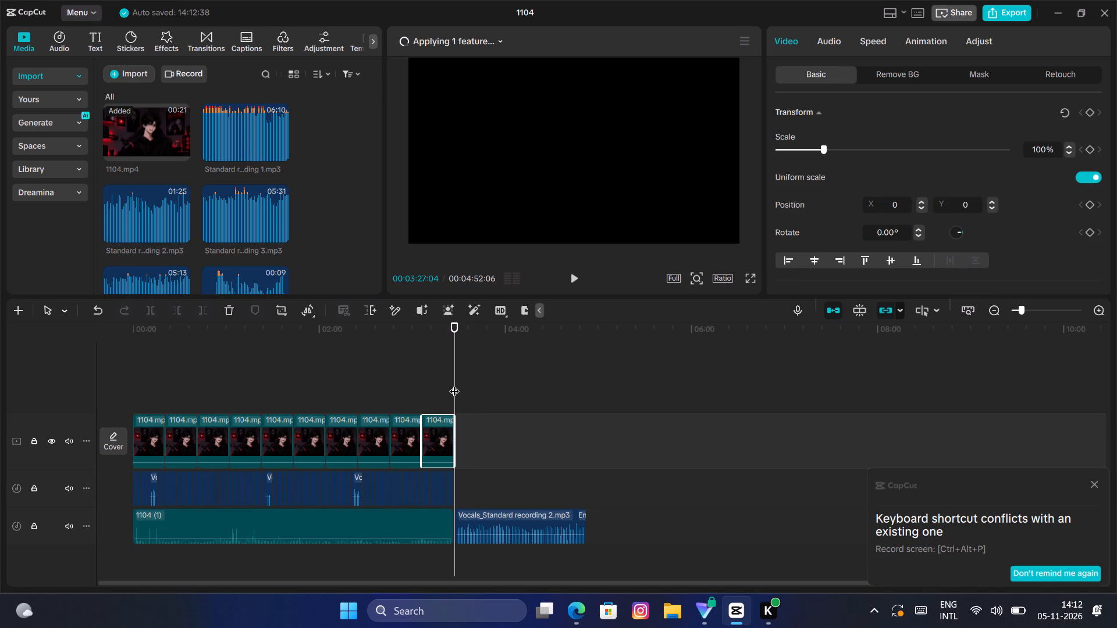
key("ctrl+v")
left_click_drag(461, 386, 458, 431)
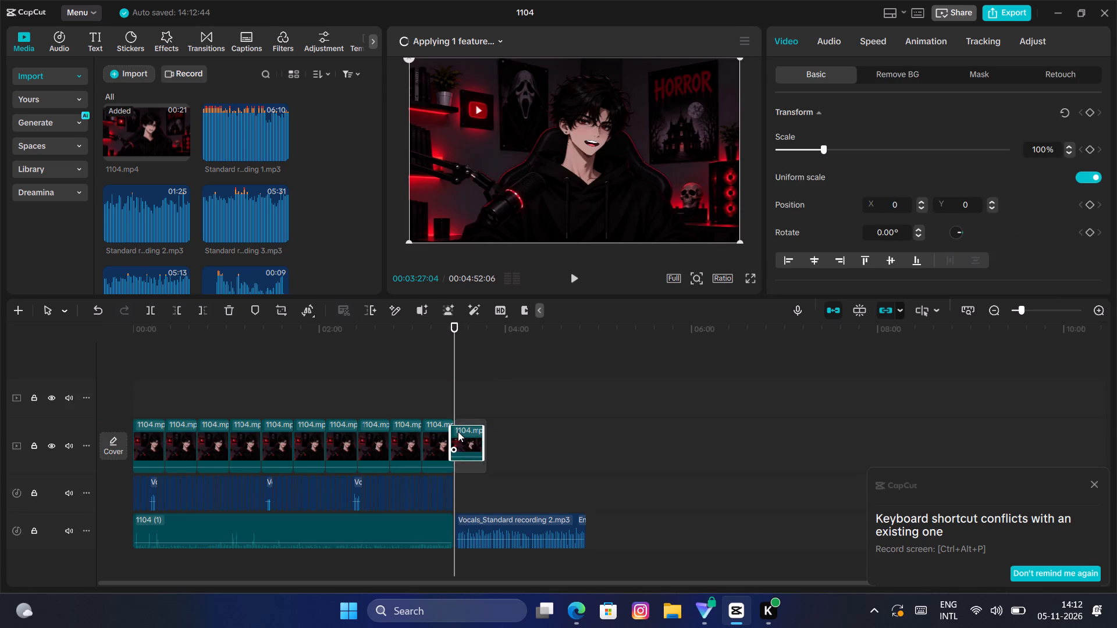
left_click_drag(458, 431, 462, 434)
Paste two more 1104.mp4 copies at 00:03:48:15 and place them end to end on the main video track.
left_click(492, 412, "ctrl")
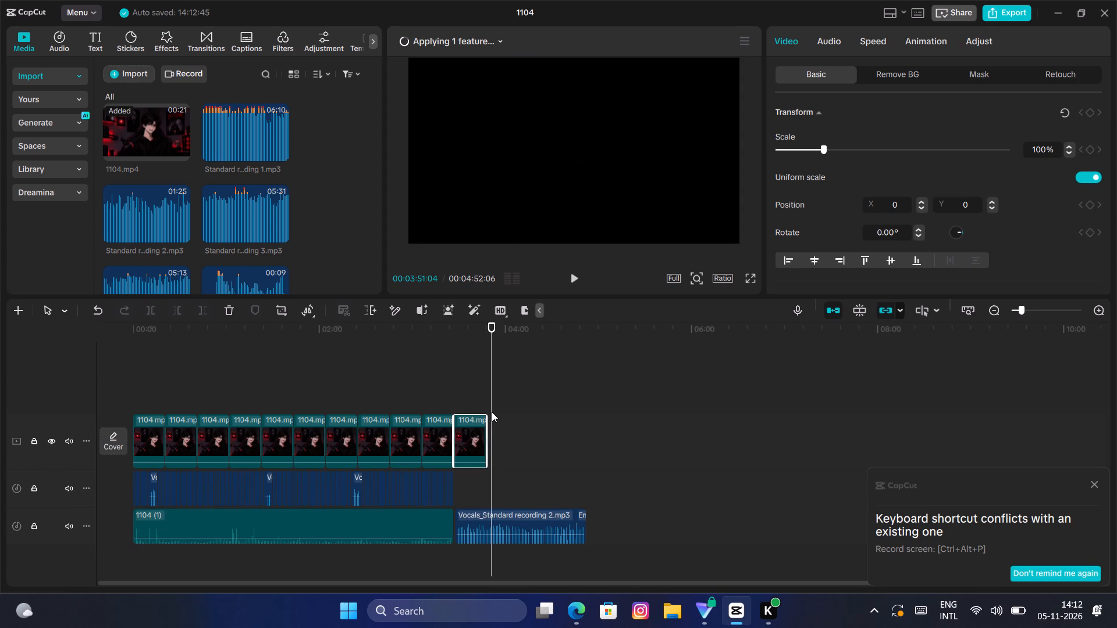
left_click_drag(492, 412, 488, 417, "ctrl")
key("ctrl+v")
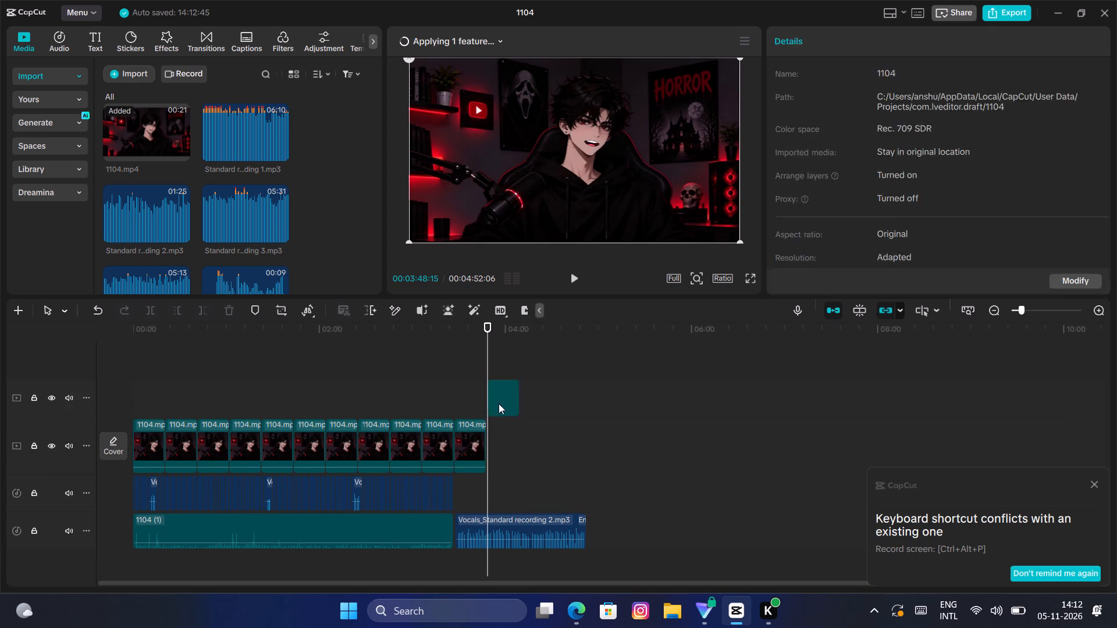
key("ctrl+v")
left_click_drag(500, 432, 497, 476)
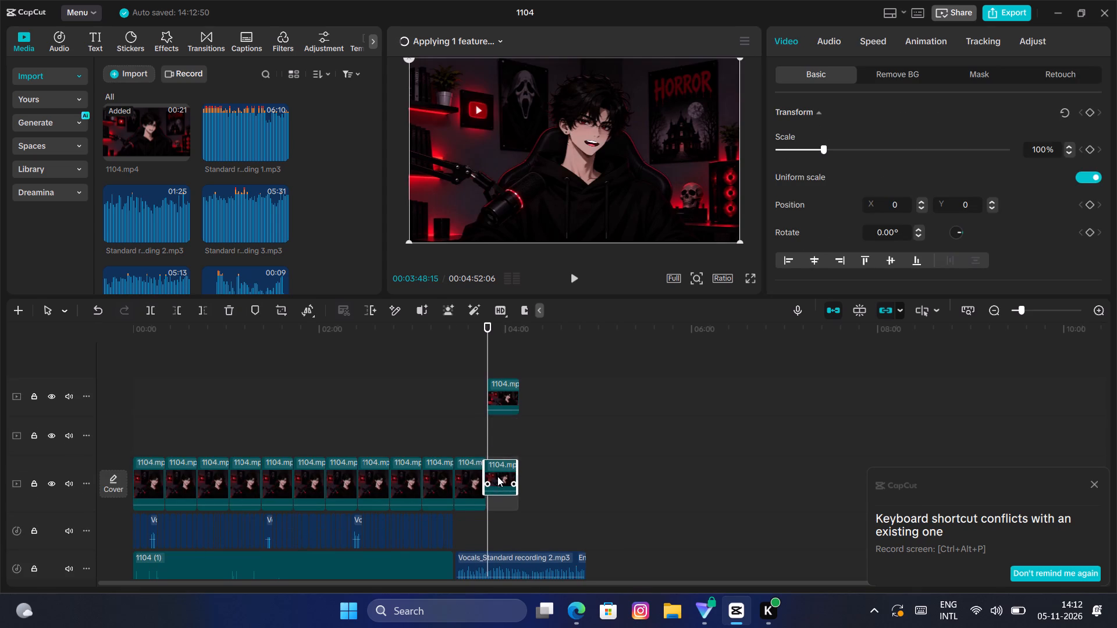
left_click_drag(497, 476, 499, 477)
left_click_drag(495, 396, 525, 444)
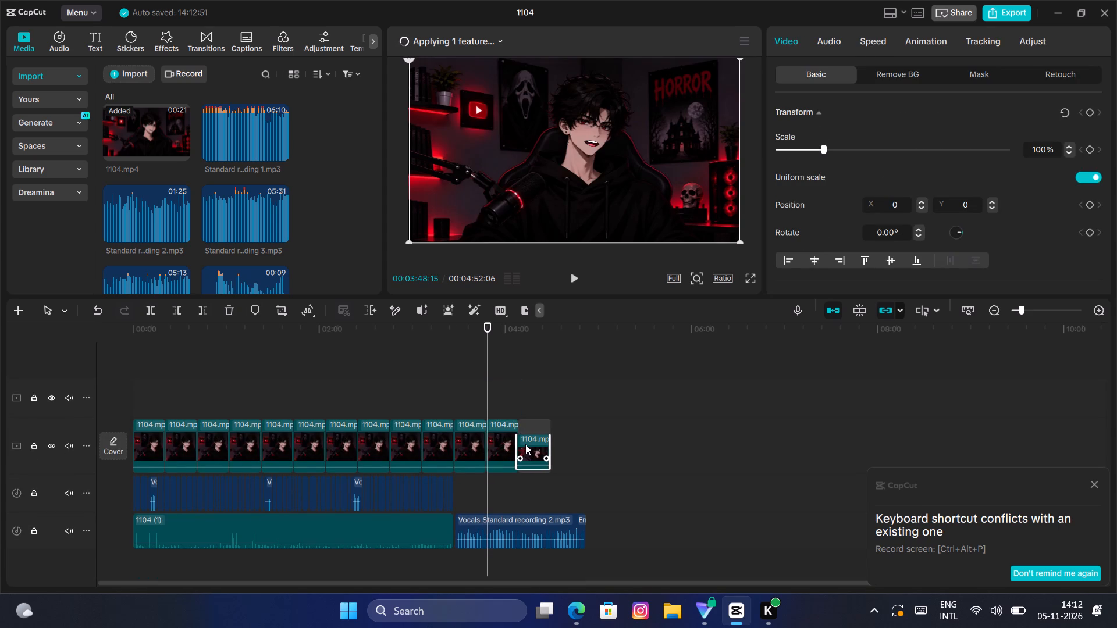
left_click_drag(525, 444, 526, 444)
Add two more 1104.mp4 copies to the end of the main video track, extending it past the end of the vocals audio.
left_click(560, 431, "ctrl")
key("ctrl+v")
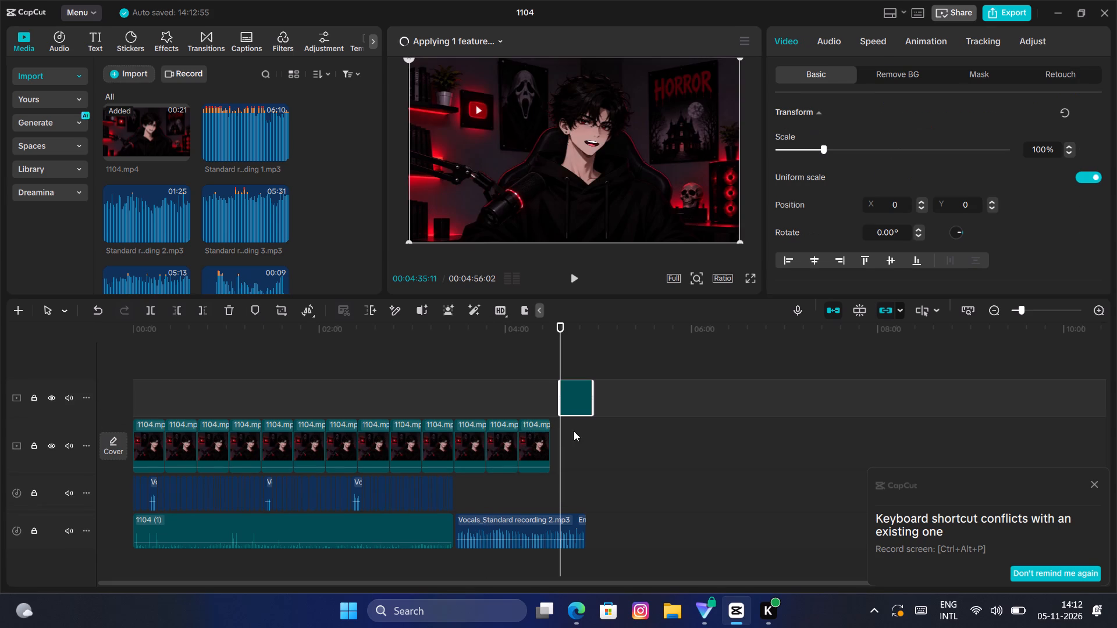
left_click_drag(575, 404, 568, 457)
left_click(597, 433)
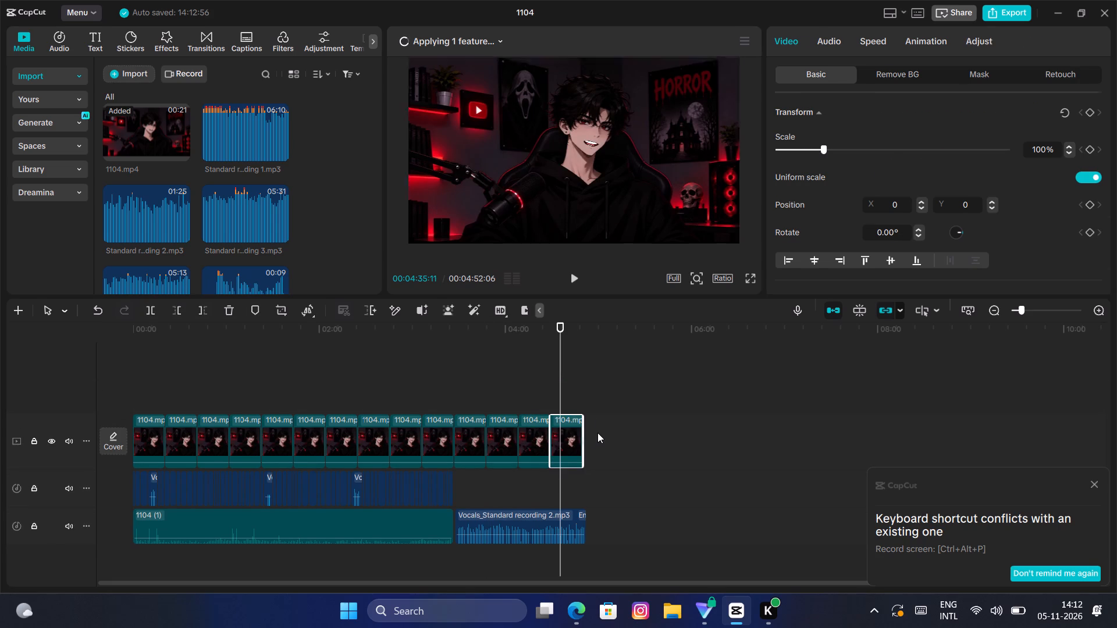
key("ctrl+v")
left_click_drag(600, 406, 595, 453)
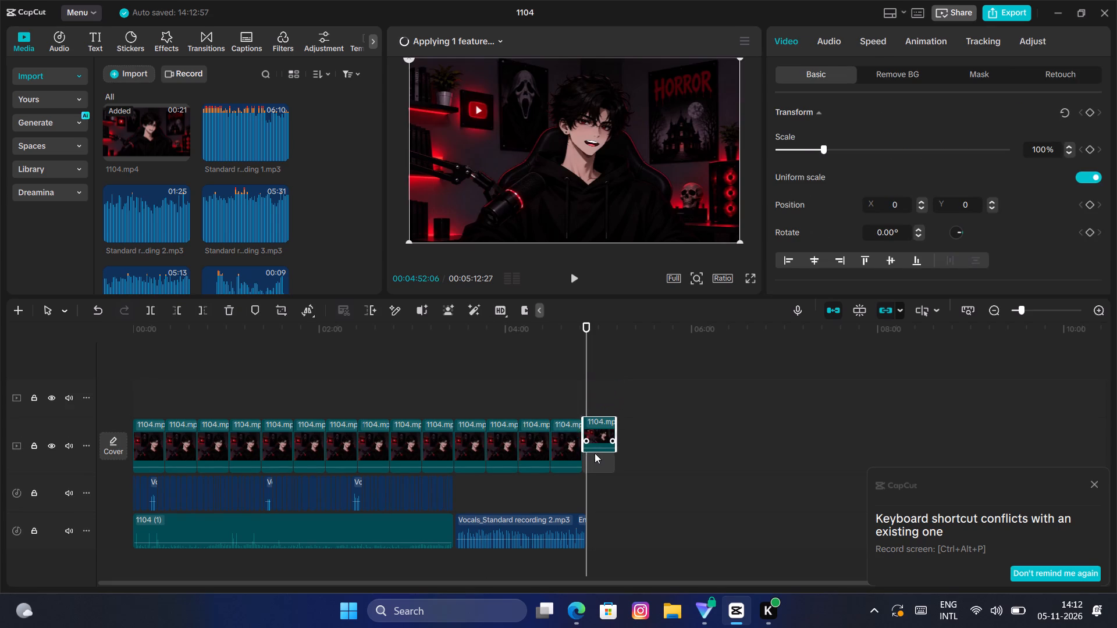
left_click_drag(595, 453, 595, 453)
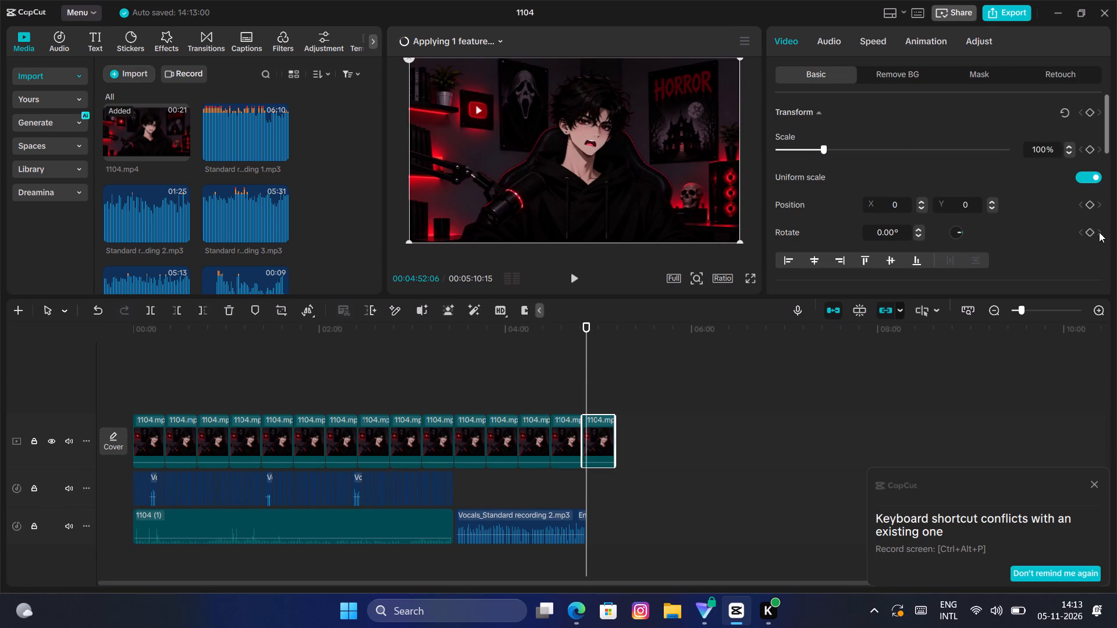
Move the Vocals_Standard recording 2.mp3 clip onto the track of the earlier vocals clips, directly after the last one.
triple_click(1100, 313)
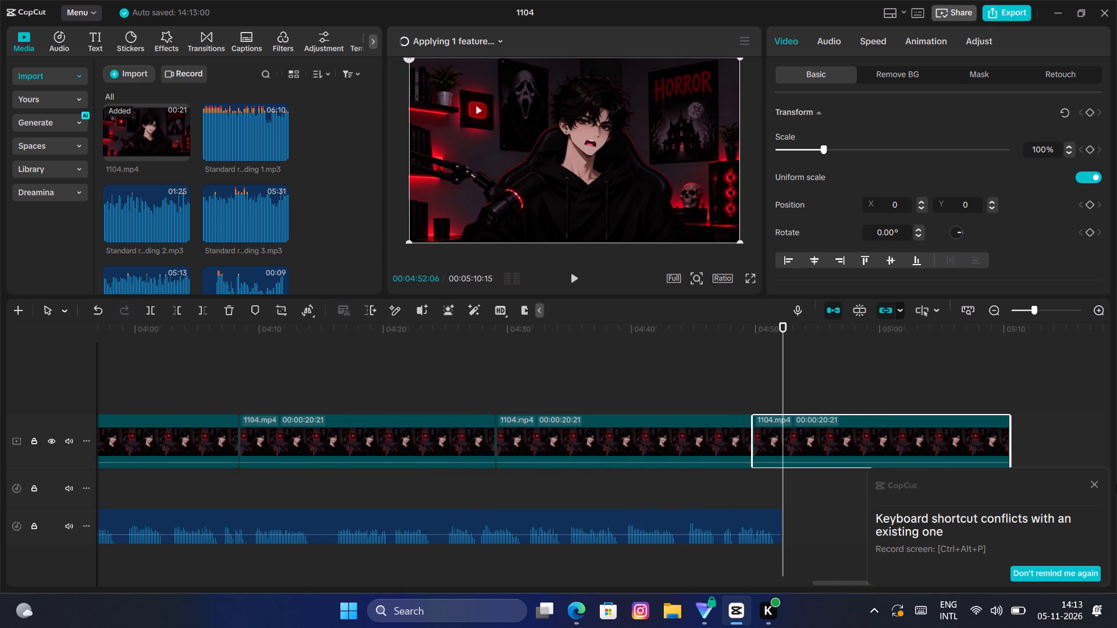
left_click(1095, 487)
left_click(262, 396)
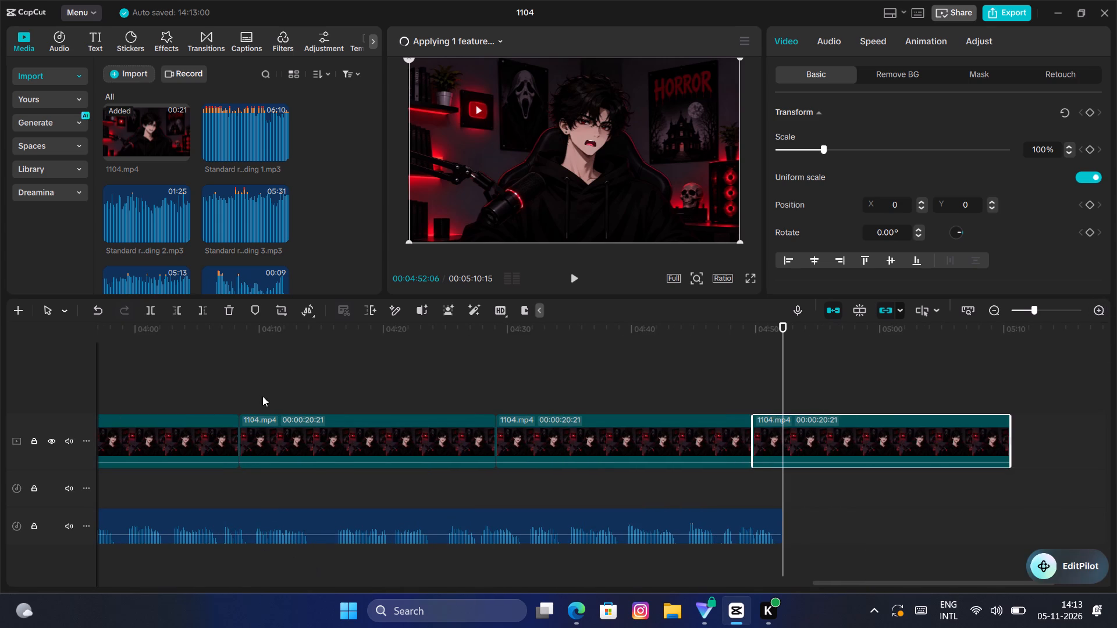
left_click_drag(264, 395, 246, 455)
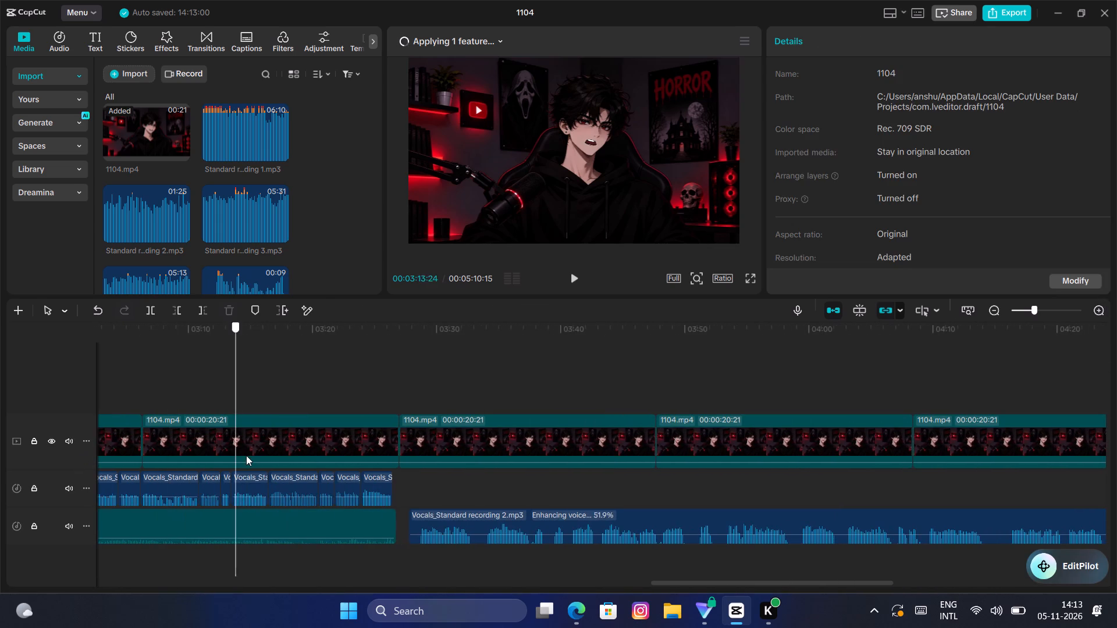
left_click_drag(246, 455, 331, 454)
left_click(453, 528)
left_click_drag(456, 524, 447, 526)
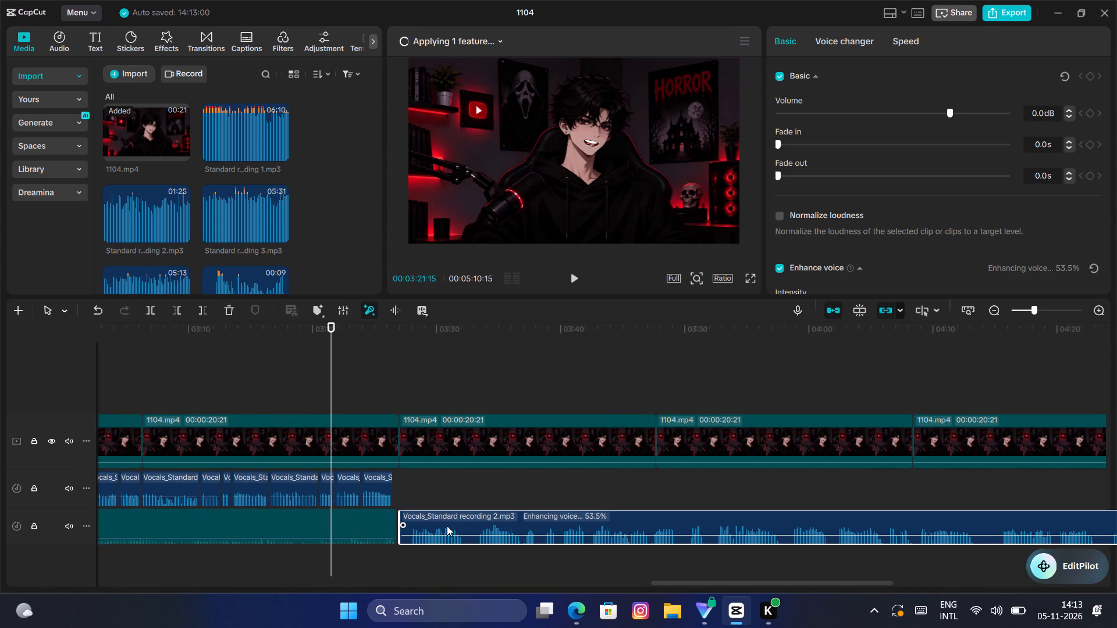
left_click_drag(447, 526, 445, 525)
left_click_drag(445, 522, 439, 486)
Play the timeline from 00:03:25:16 to about 00:03:51:00 to check the transition into the new vocals clip.
double_click(380, 395)
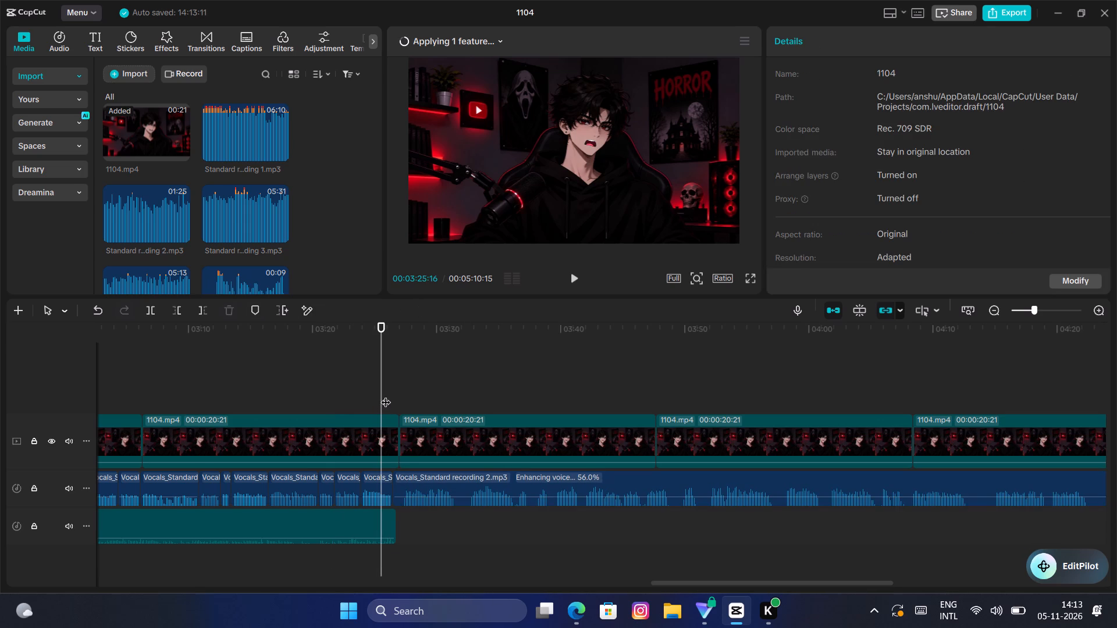
key("space")
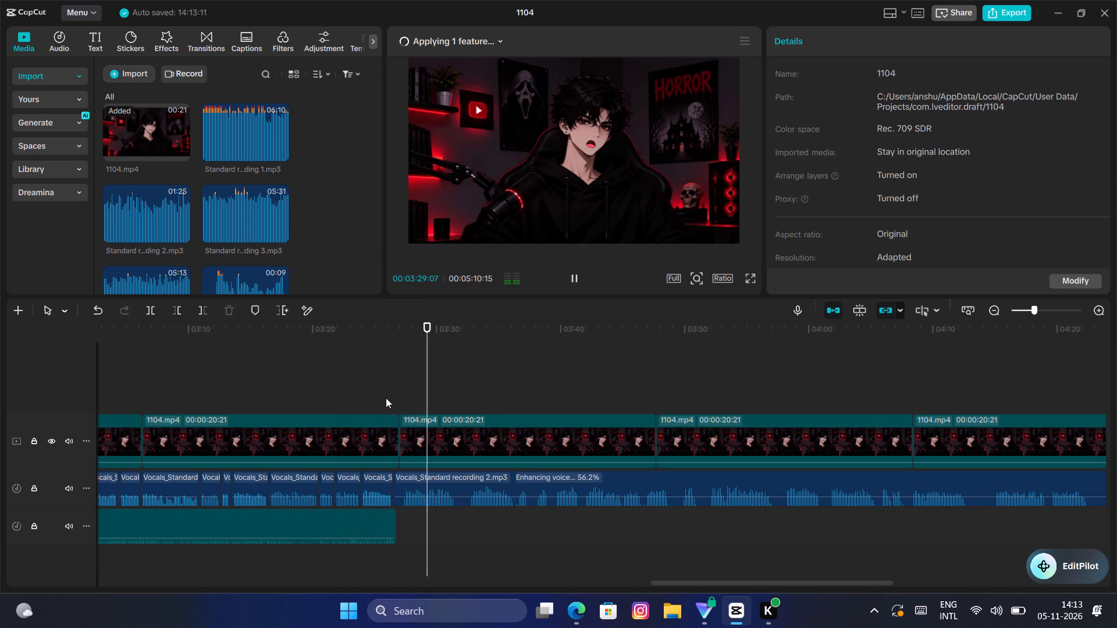
key("space")
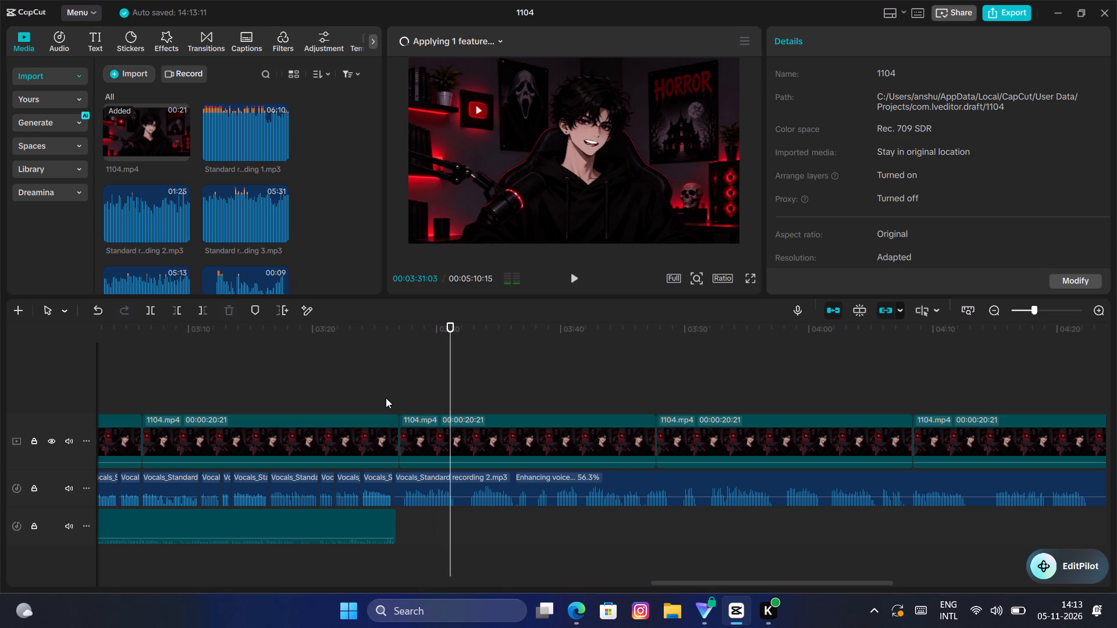
key("space")
key("space")
left_click(419, 490)
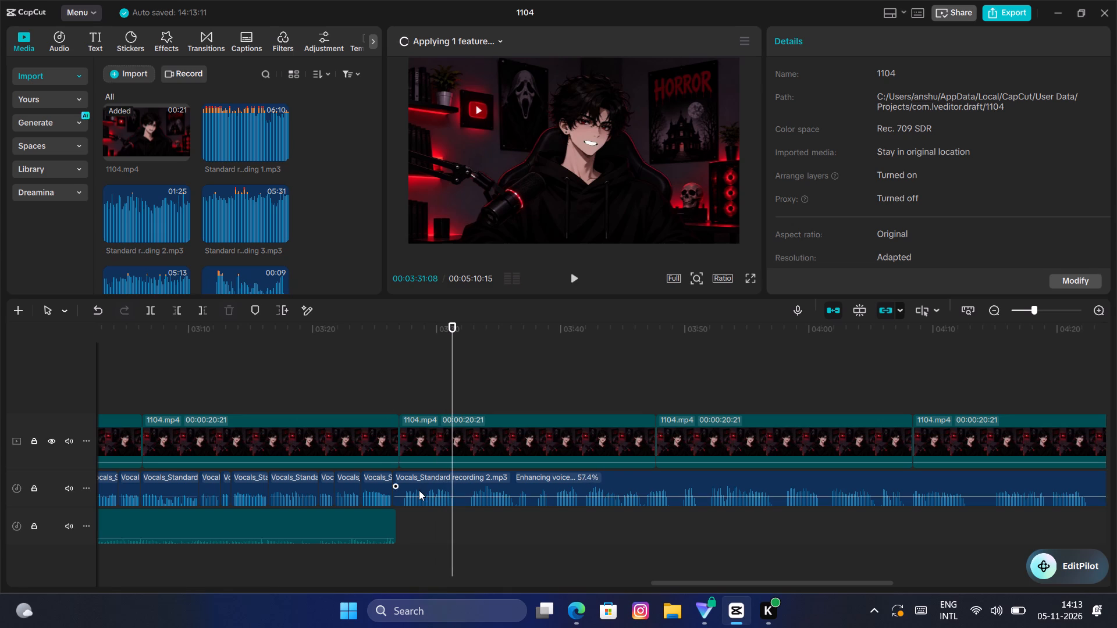
key("space")
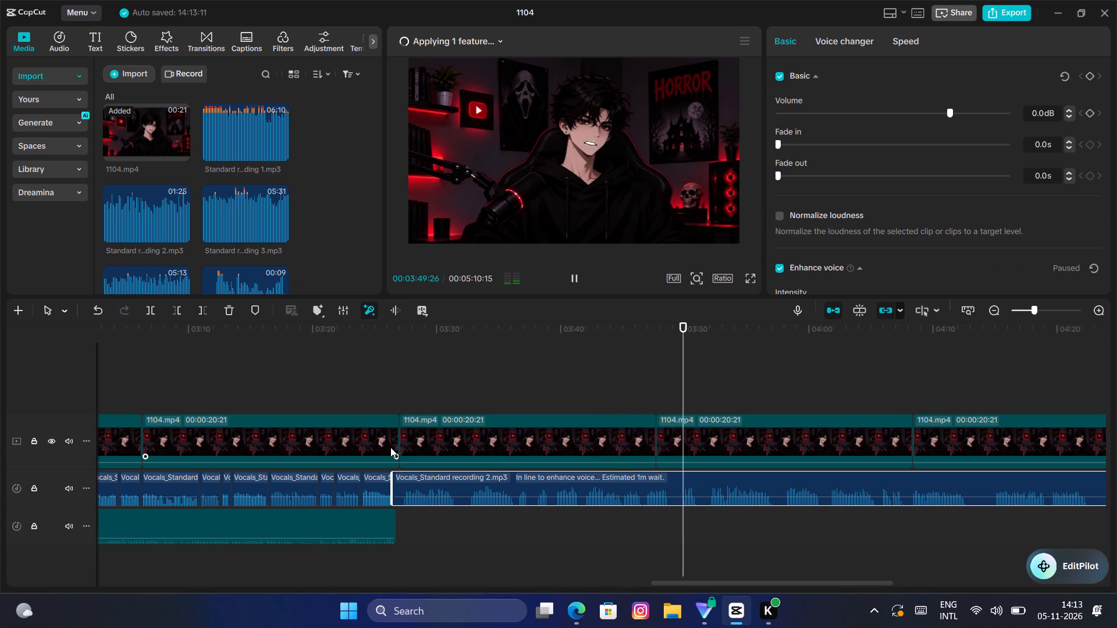
key("space")
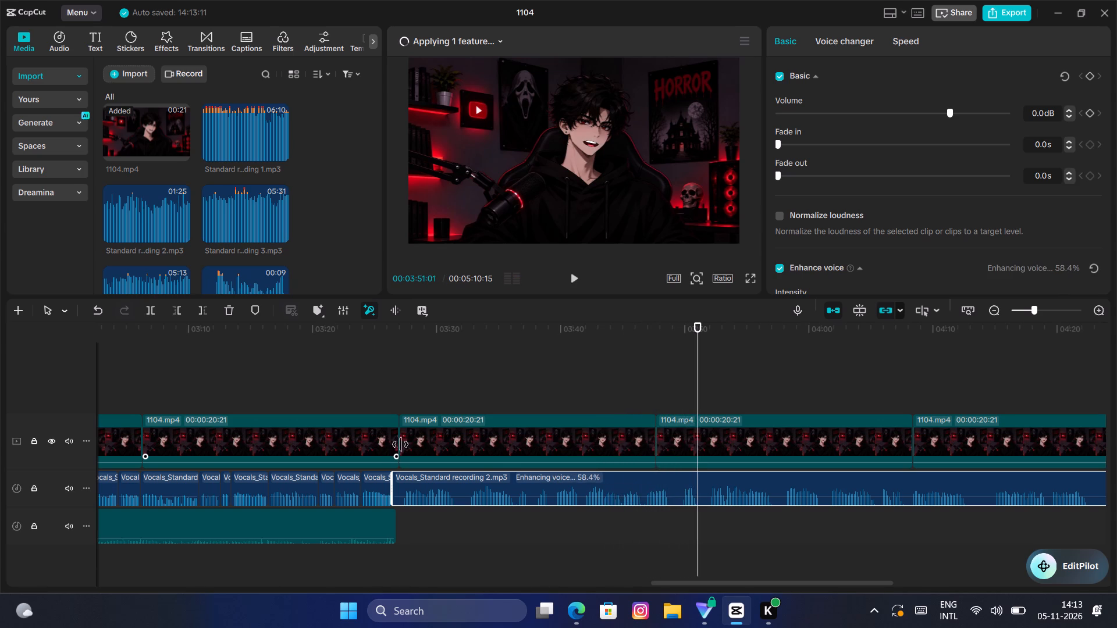
Trim the silent start of the Vocals_Standard recording 2.mp3 clip to about 00:03:27:04.
left_click(461, 408)
left_click_drag(460, 408, 453, 418)
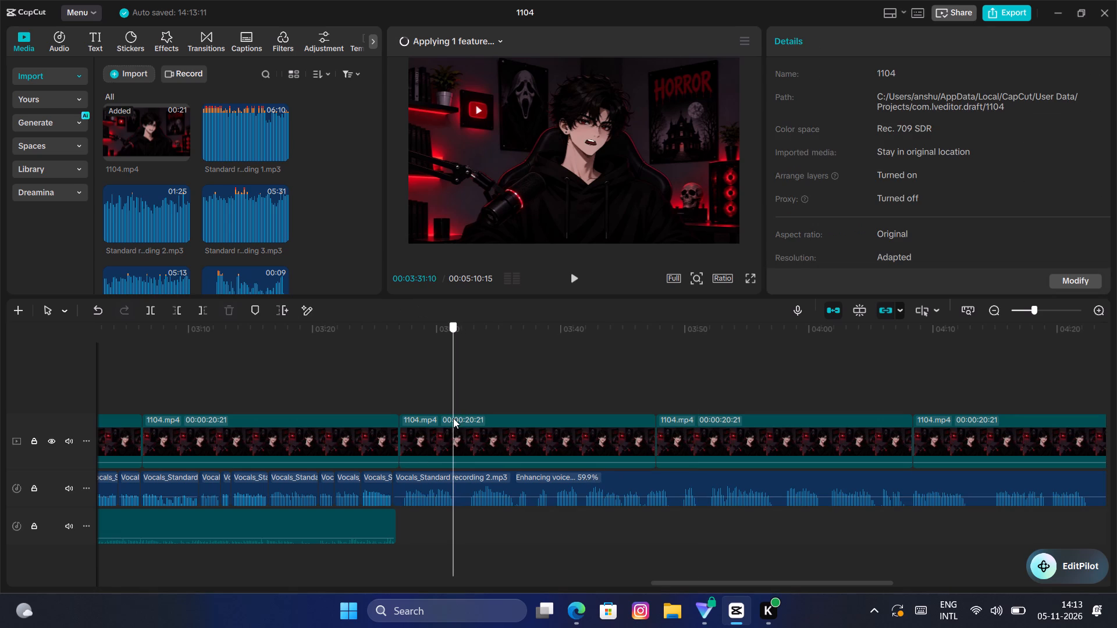
left_click_drag(453, 418, 454, 419)
left_click(389, 495)
left_click(406, 490)
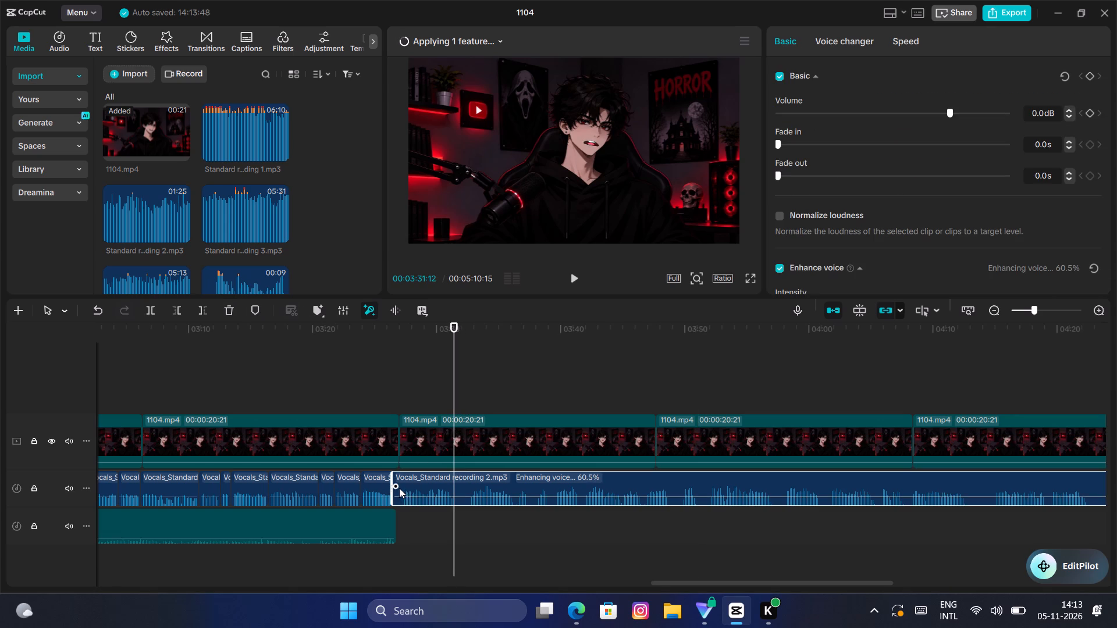
left_click_drag(392, 484, 401, 482)
left_click(401, 482)
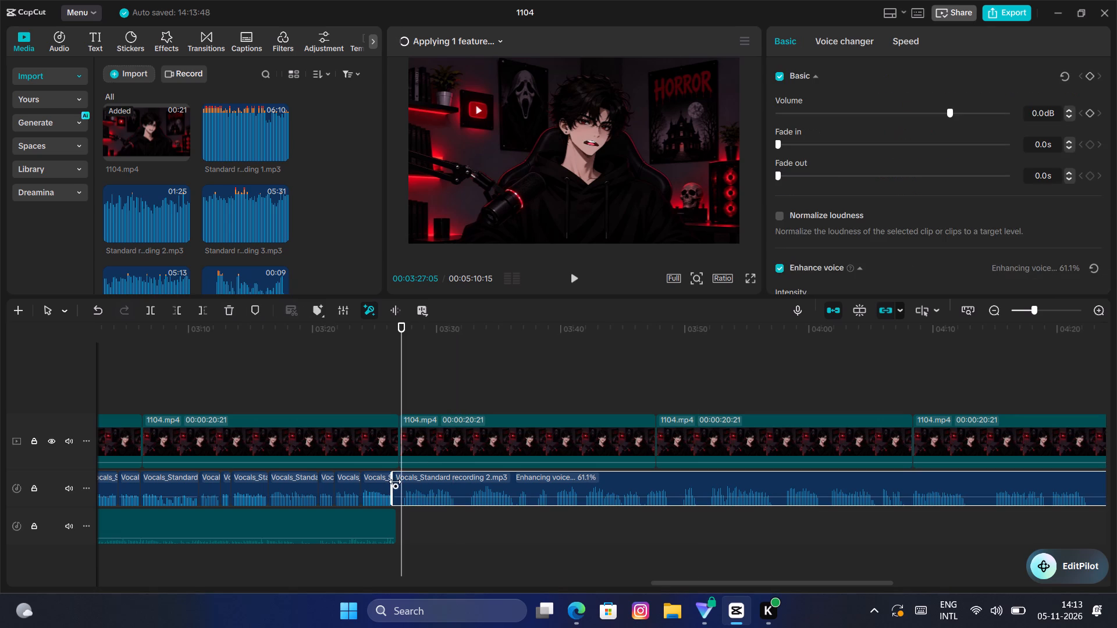
left_click(392, 483)
left_click(397, 482)
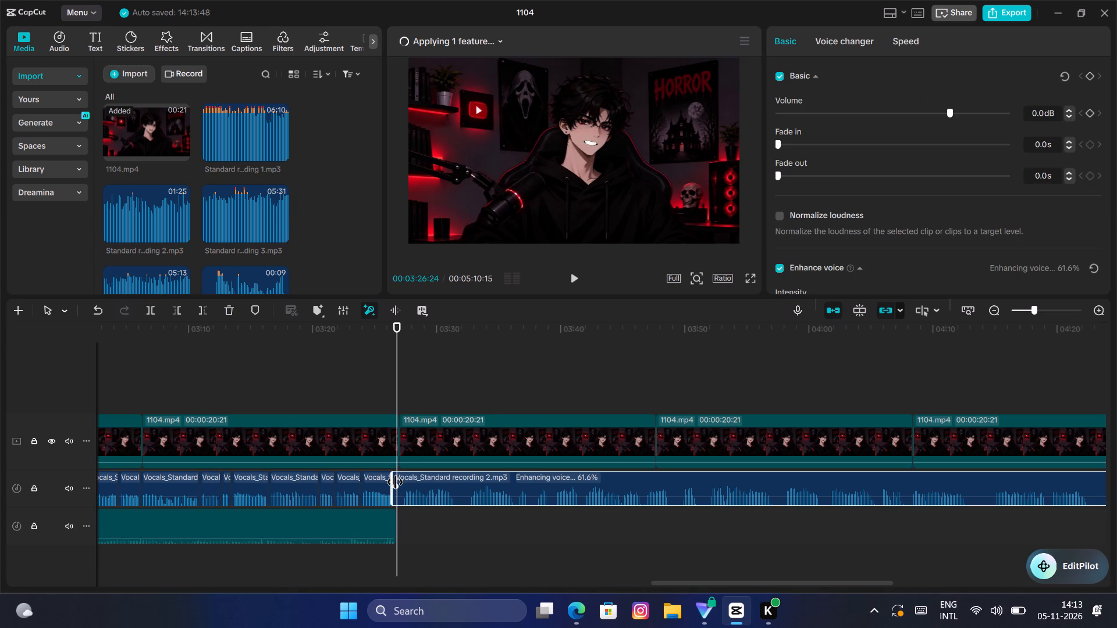
triple_click(395, 482)
left_click(392, 483)
left_click(396, 483)
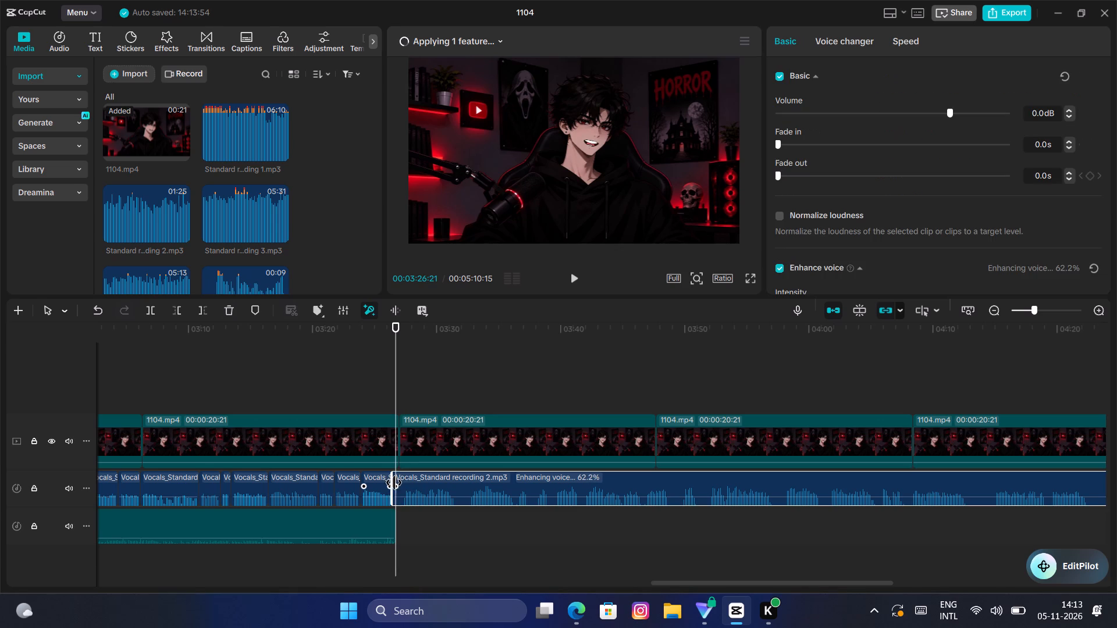
left_click_drag(392, 483, 399, 483)
left_click(400, 480)
left_click_drag(392, 382, 581, 423)
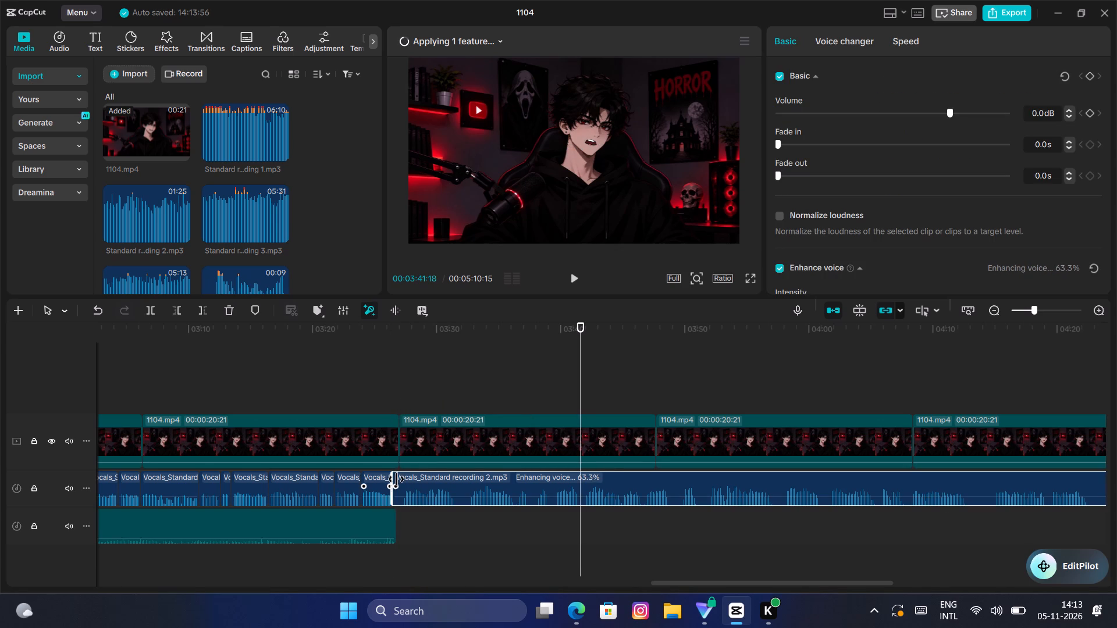
left_click_drag(396, 479, 409, 477)
left_click_drag(404, 480, 401, 487)
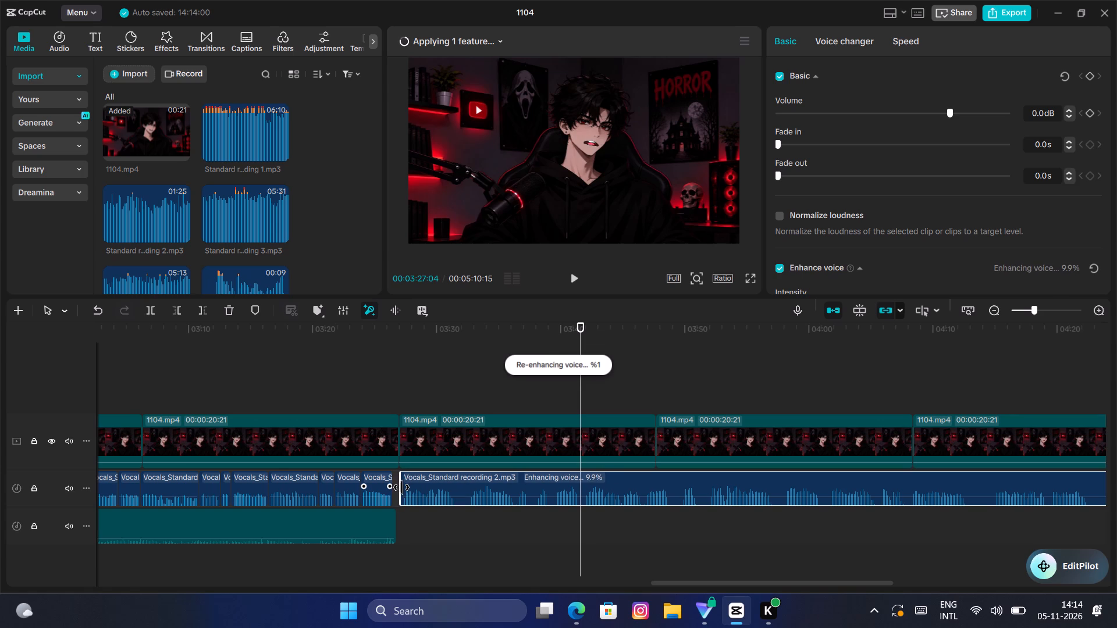
left_click_drag(401, 487, 402, 487)
Close the gap by moving the trimmed Vocals_Standard recording 2.mp3 clip directly against the preceding vocals clip.
left_click(428, 481)
left_click_drag(428, 481, 419, 484)
left_click(423, 384)
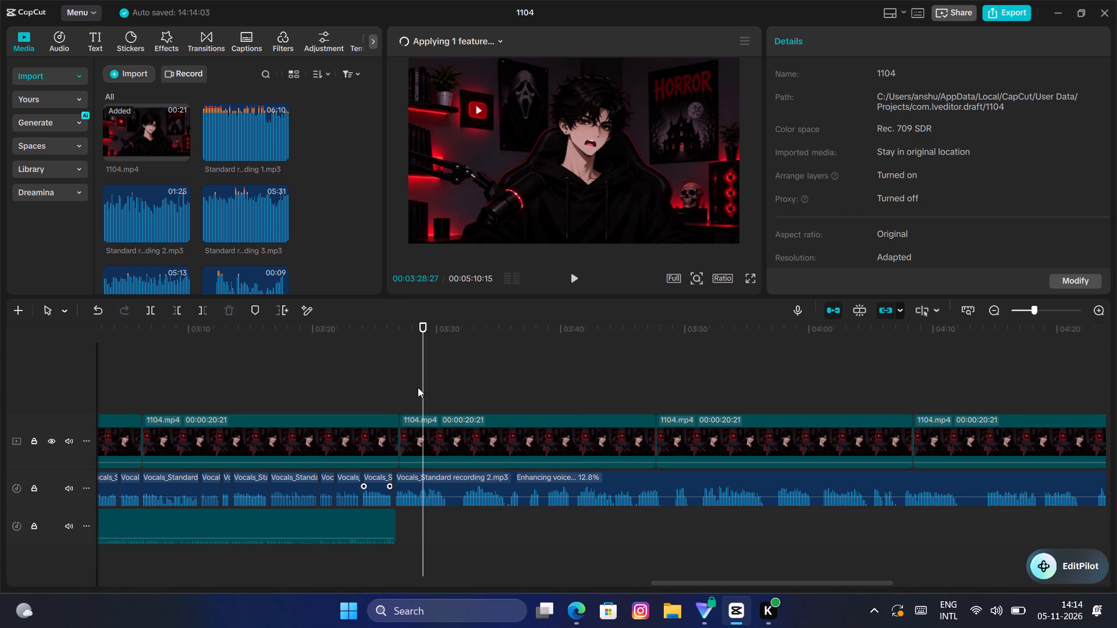
Split the Vocals_Standard recording 2.mp3 clip at 00:03:30:26, where the first spoken passage ends.
left_click(414, 390)
left_click_drag(418, 392, 454, 408)
left_click(451, 498)
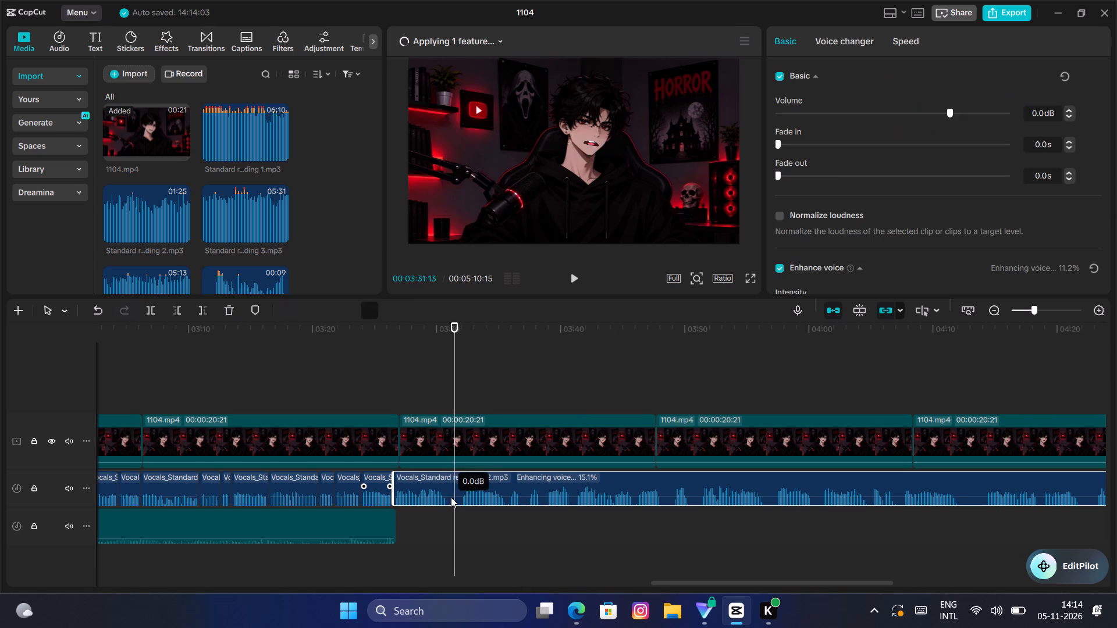
left_click_drag(454, 388, 449, 400)
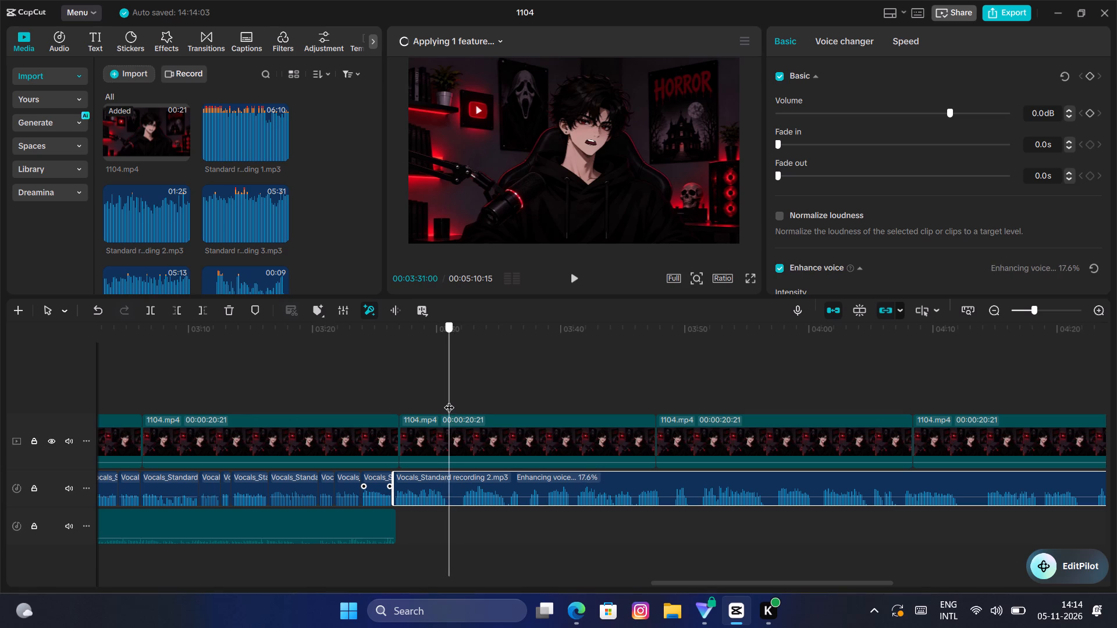
left_click_drag(449, 400, 447, 405)
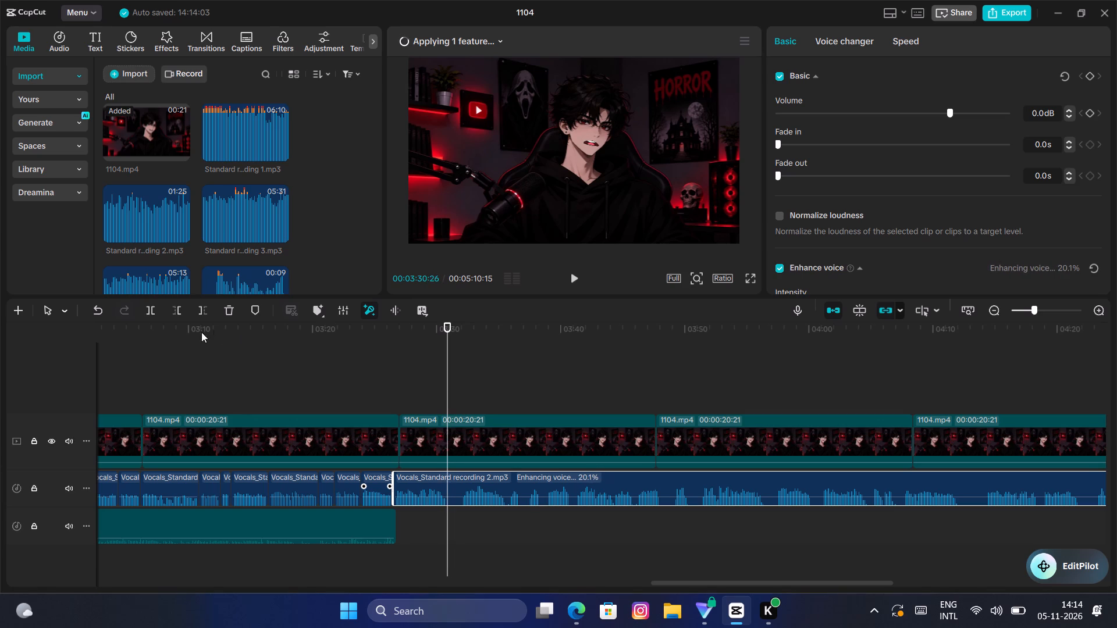
left_click(152, 311)
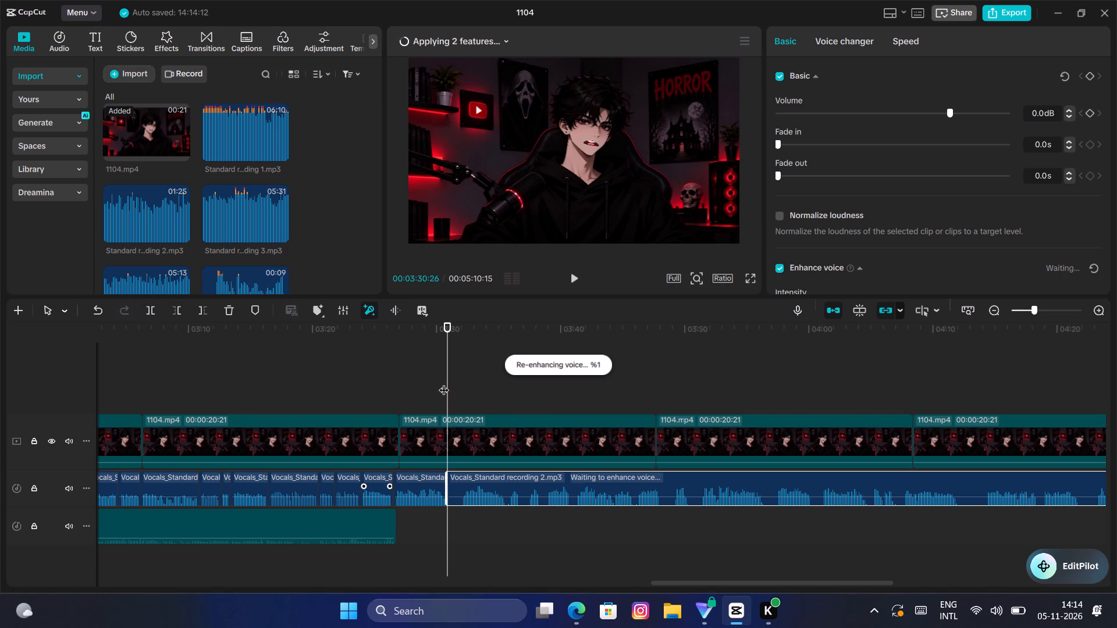
Locate the next wanted passage by playback and trim the start of the second Vocals_Standard recording 2.mp3 segment to 00:03:41:08.
left_click_drag(444, 383, 461, 390)
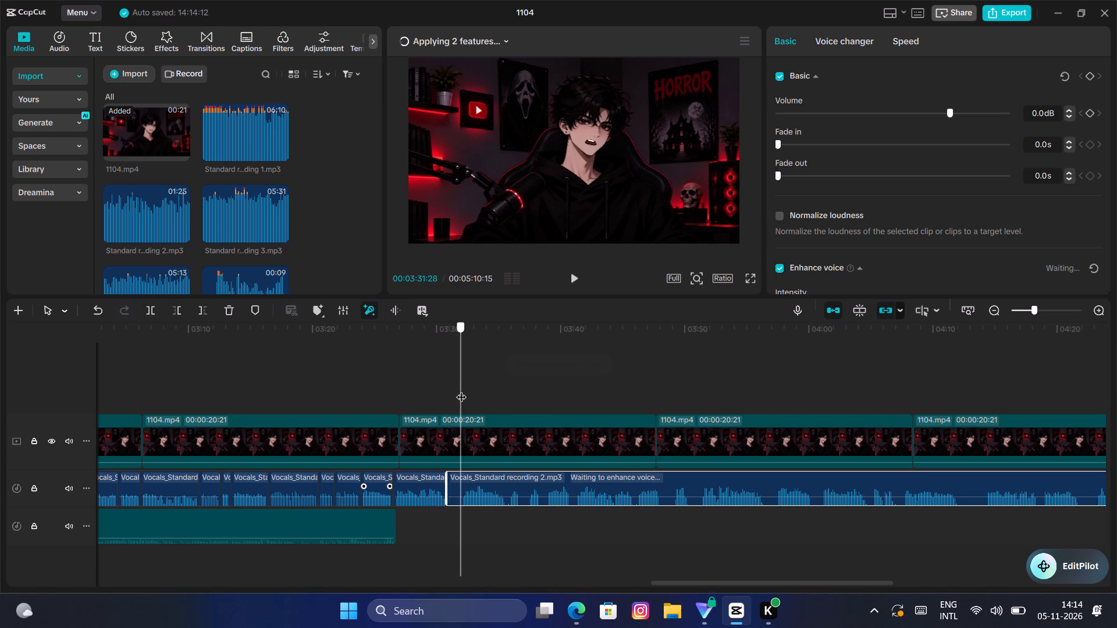
left_click_drag(461, 390, 539, 386)
key("space")
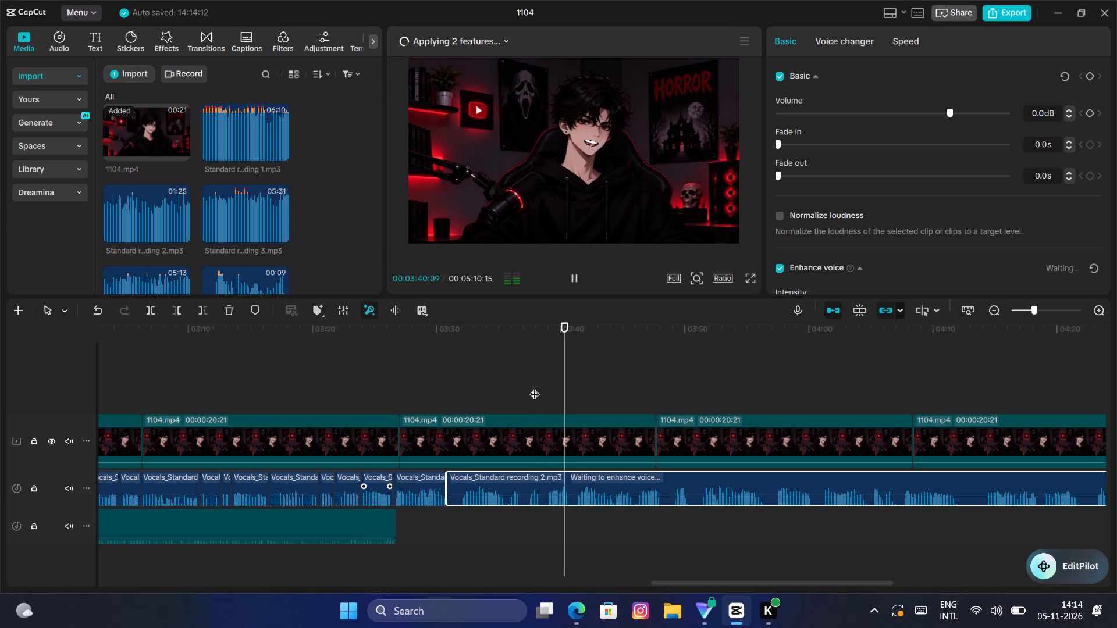
key("space")
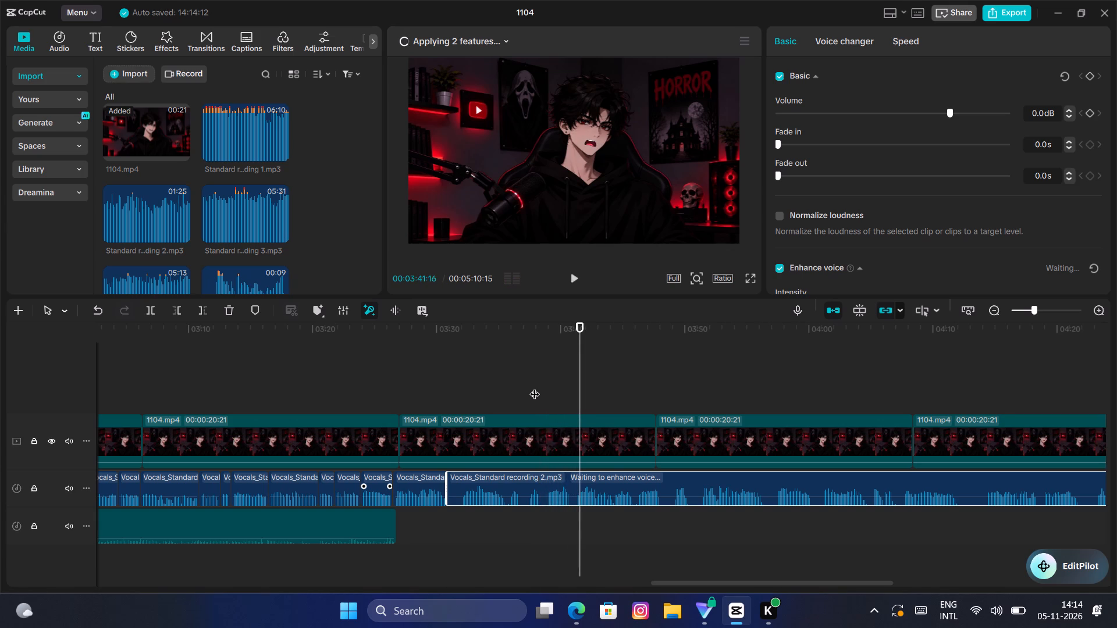
key("Left")
key("Left")
key("Left")
key("Left")
key("Left")
key("Left")
key("Left")
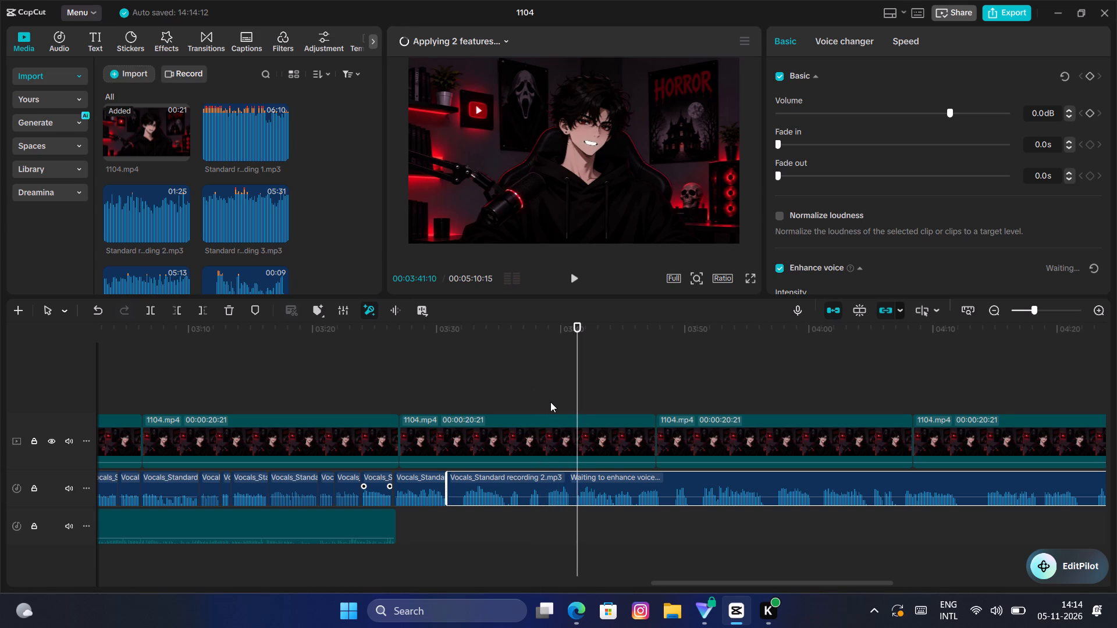
key("Left")
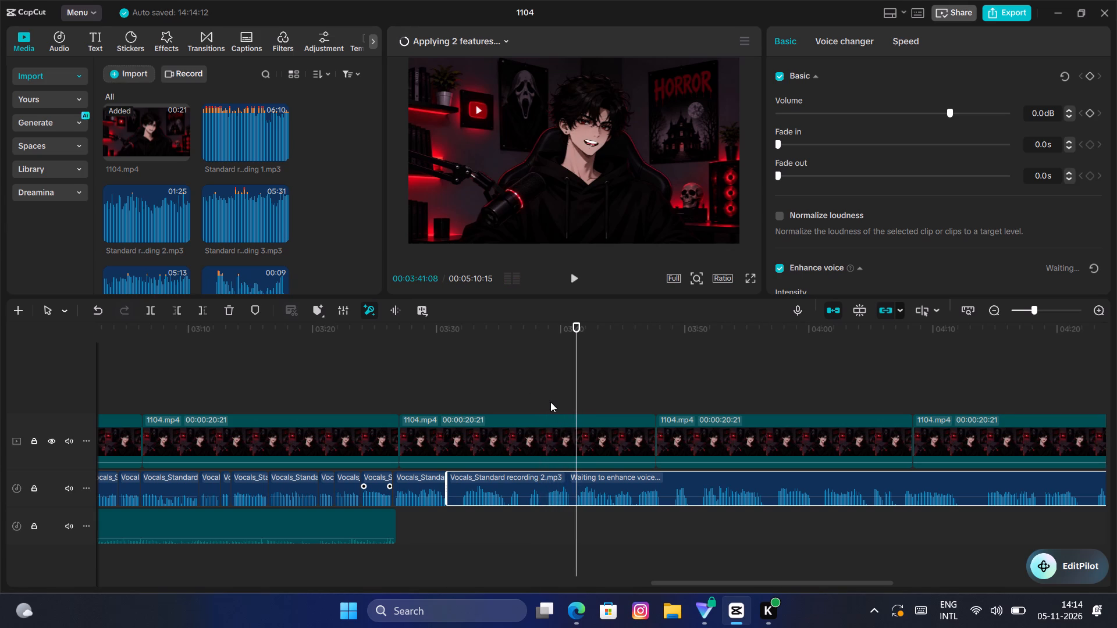
key("q")
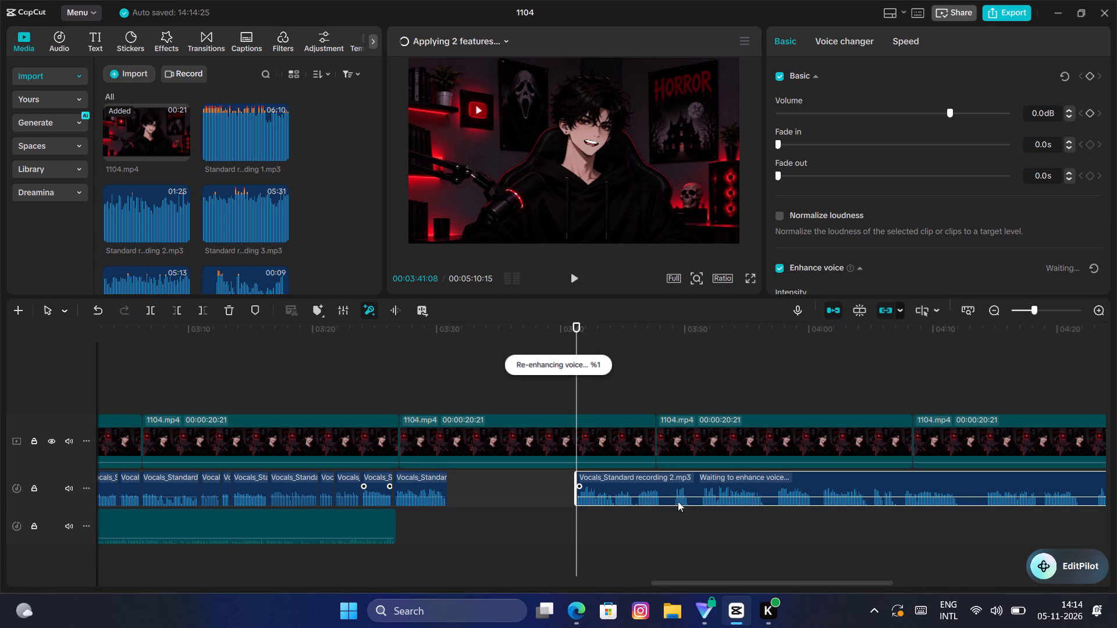
Close the gap by moving the trimmed Vocals_Standard recording 2.mp3 segment against the preceding vocals segment at 00:03:30:26.
left_click_drag(671, 484, 538, 480)
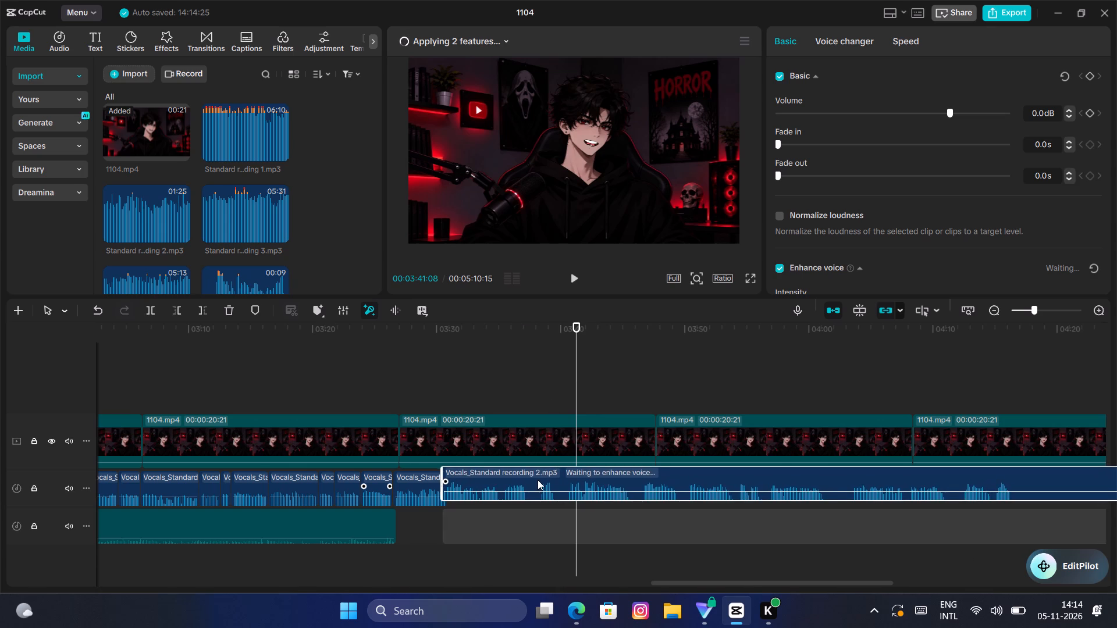
left_click_drag(538, 480, 542, 484)
Play the timeline from about 00:03:29:11 to check the join between the two vocals segments.
left_click(504, 358)
left_click_drag(504, 358, 429, 377)
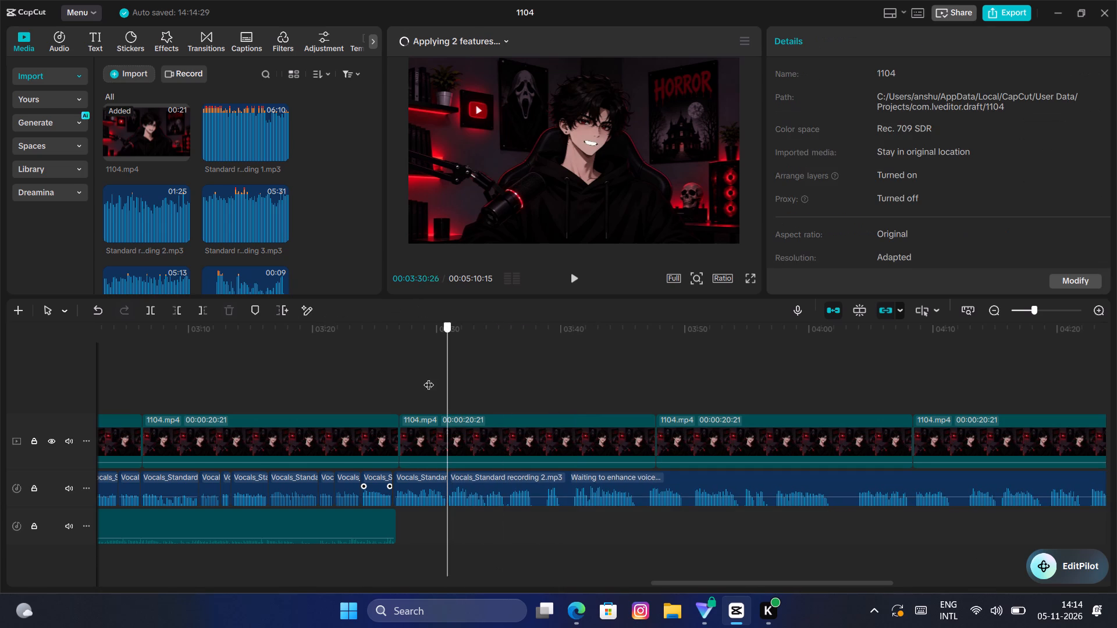
left_click_drag(429, 377, 428, 377)
key("space")
key("space")
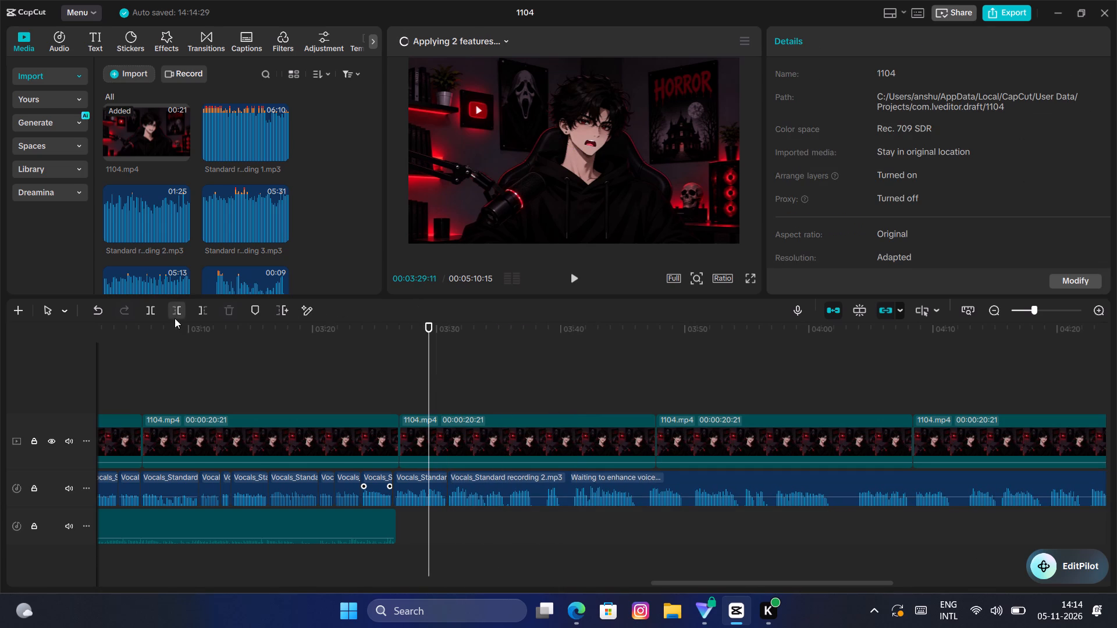
key("space")
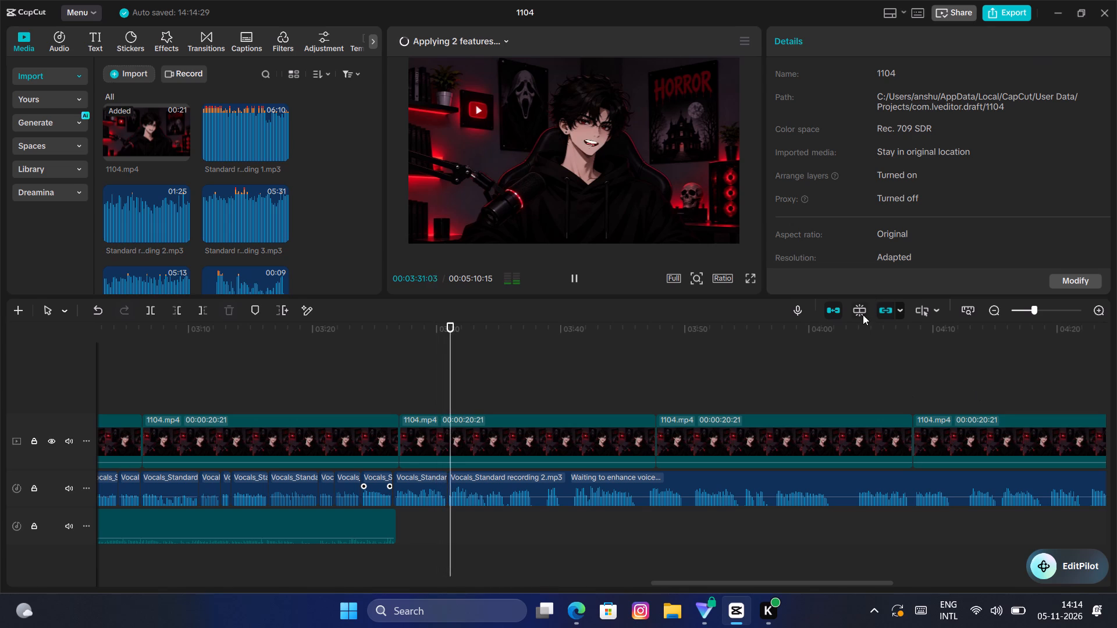
Turn on auto snapping for the timeline and stop the playback at about 00:03:38:23.
left_click(863, 315)
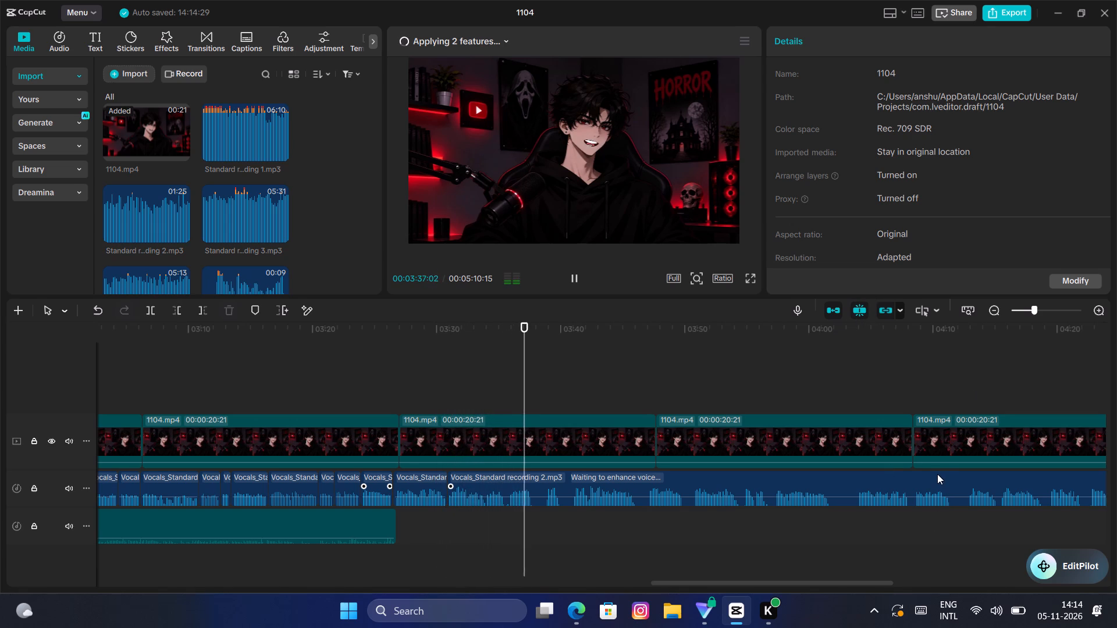
key("space")
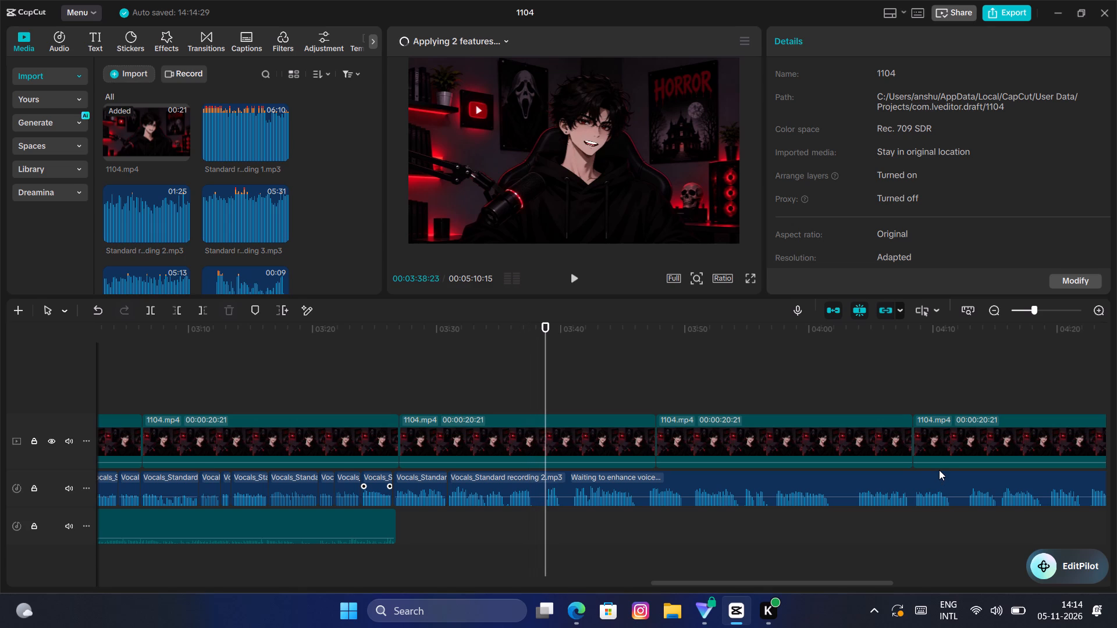
Review the vocals from 00:03:33:21 and split the last Vocals_Standard recording 2.mp3 segment at the pause at 00:03:35:09.
left_click(1105, 312)
left_click(1101, 306)
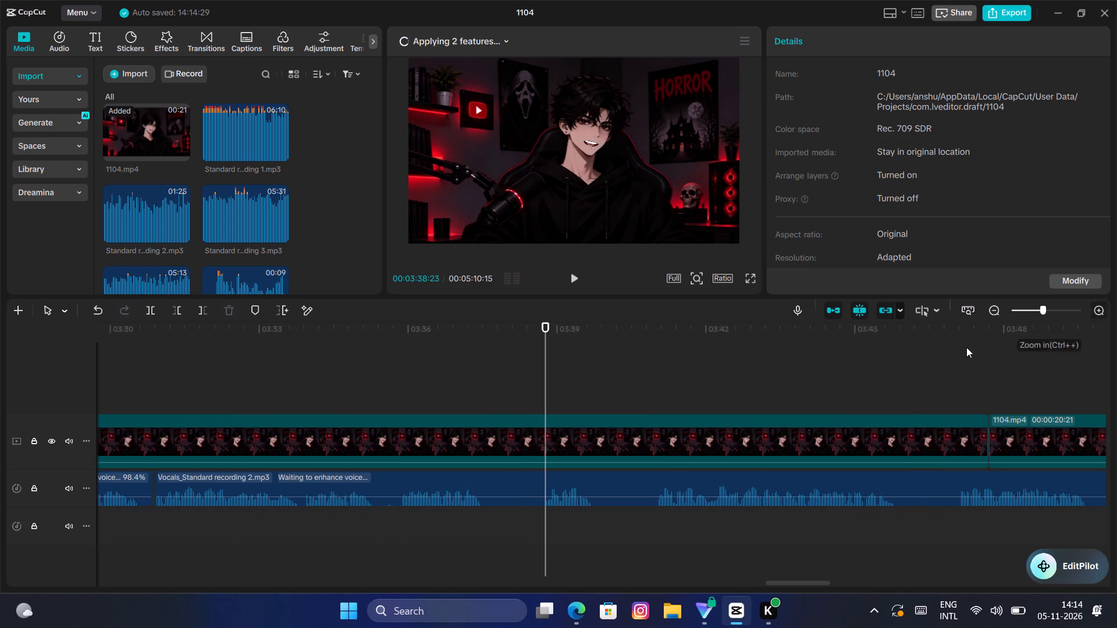
left_click(293, 369)
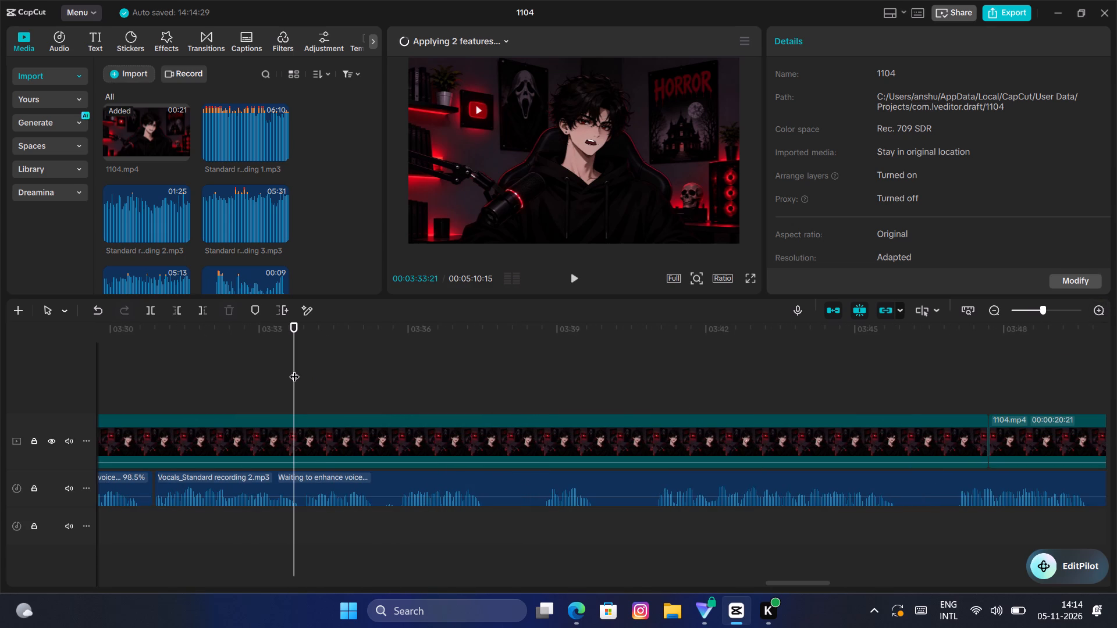
key("space")
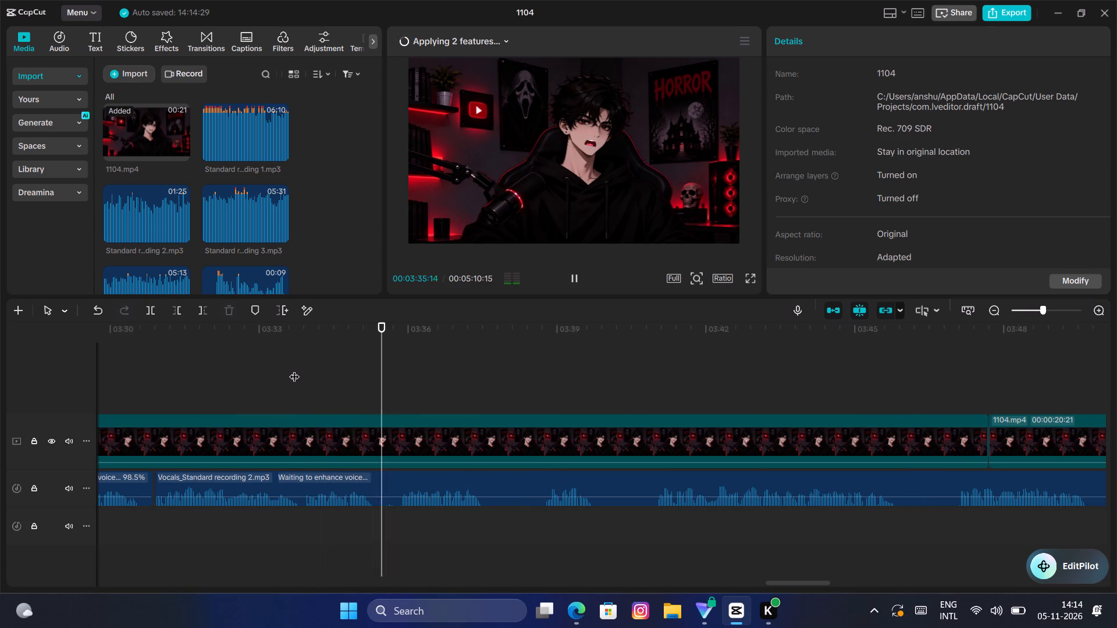
key("space")
left_click(398, 372)
left_click_drag(398, 372, 373, 386)
left_click(409, 482)
left_click(148, 309)
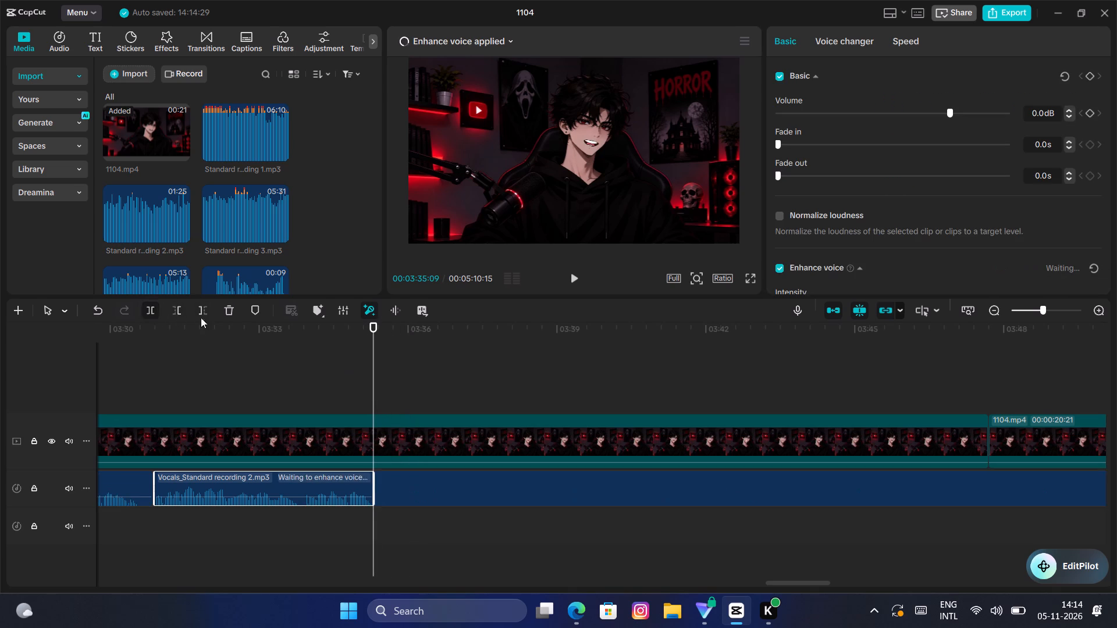
Trim the silent start of the new vocals segment to 00:03:35:25 and move it against the preceding segment.
left_click_drag(376, 362, 400, 365)
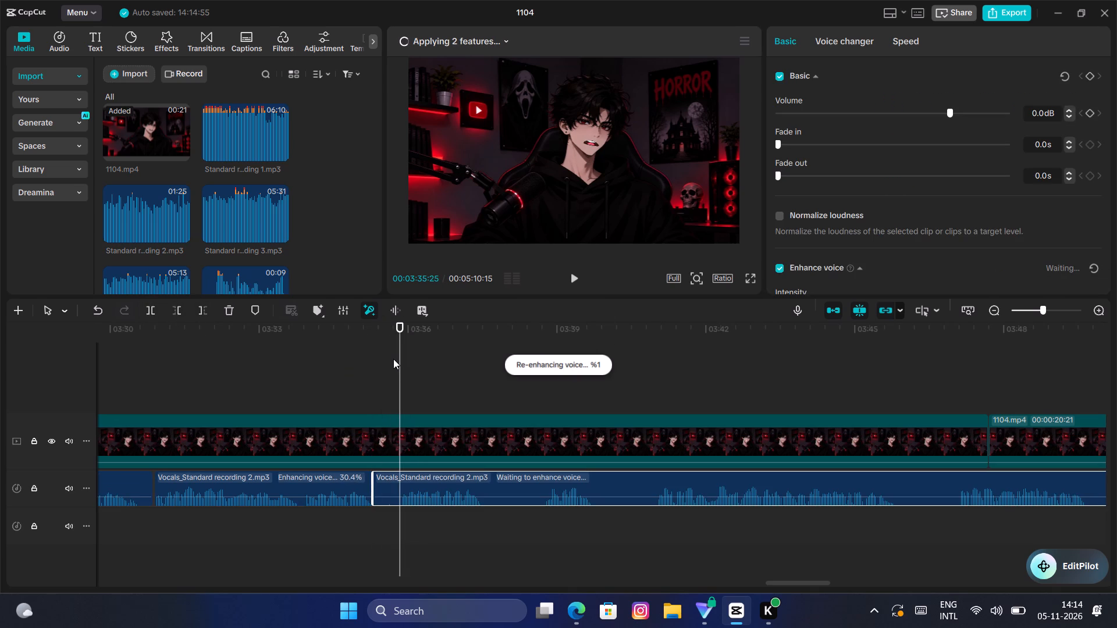
left_click(399, 359)
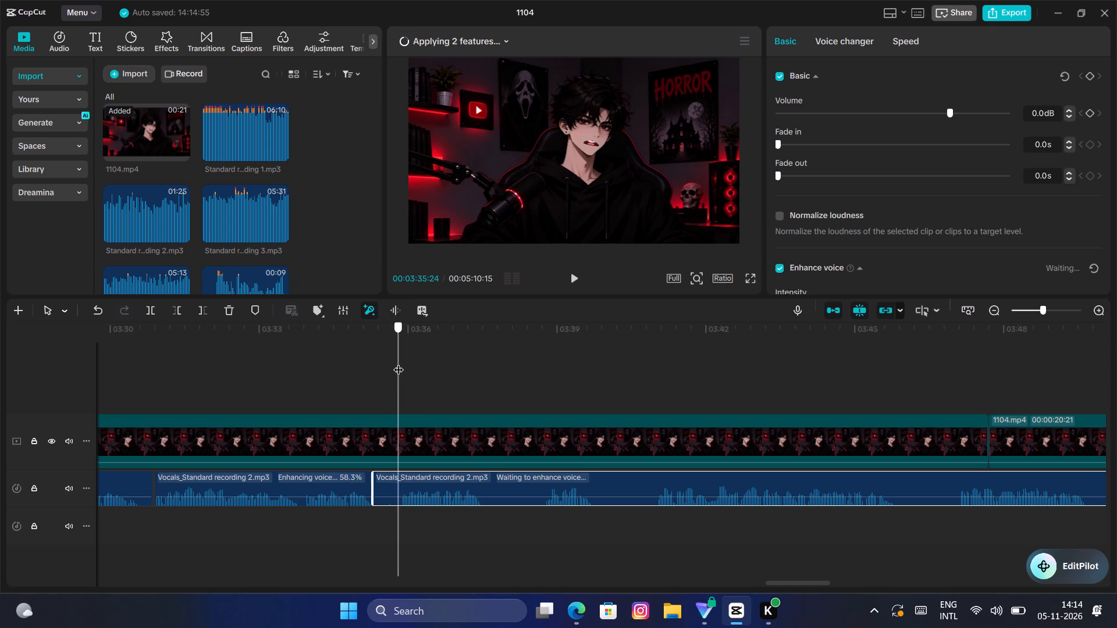
left_click(399, 362)
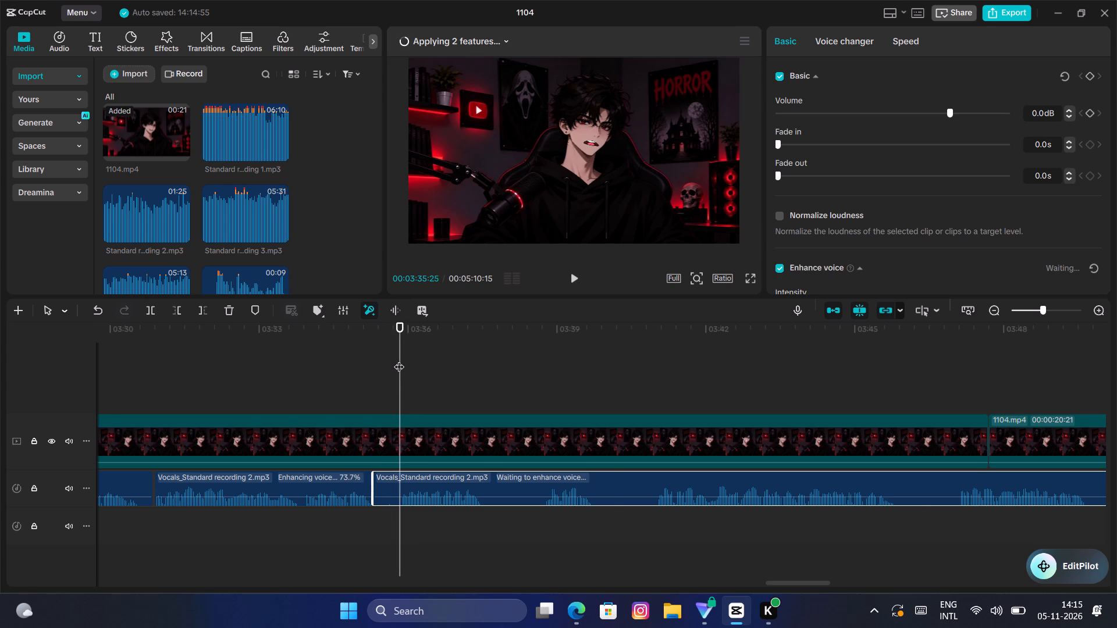
key("q")
left_click_drag(608, 483, 581, 483)
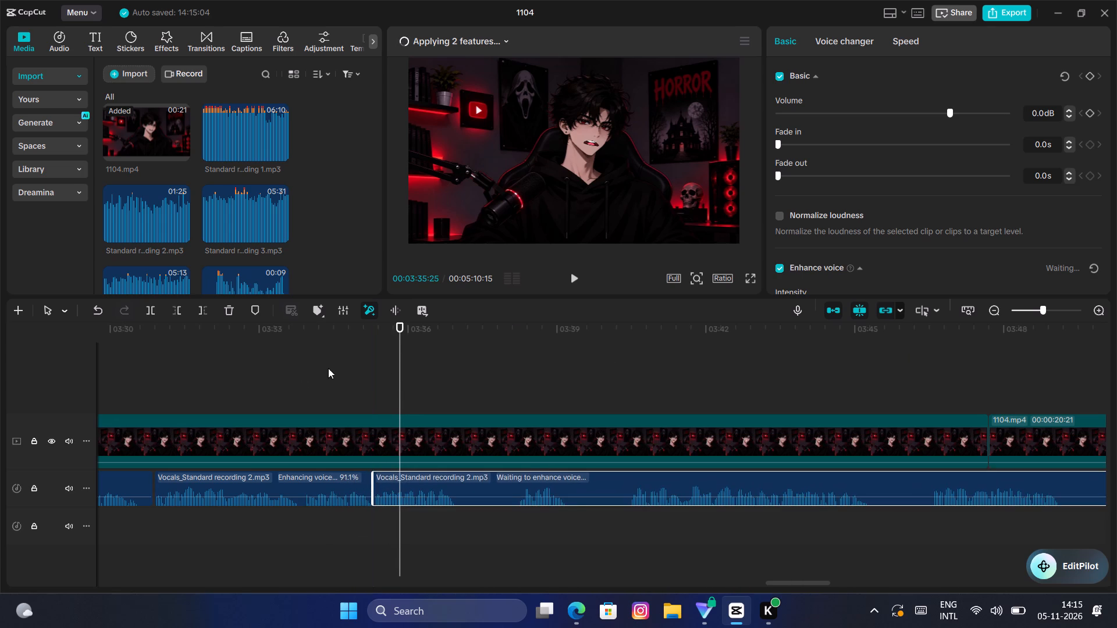
Add a timeline marker at 00:03:34:20 and play from there to about 00:03:37:28.
left_click(343, 368)
type("m")
key("space")
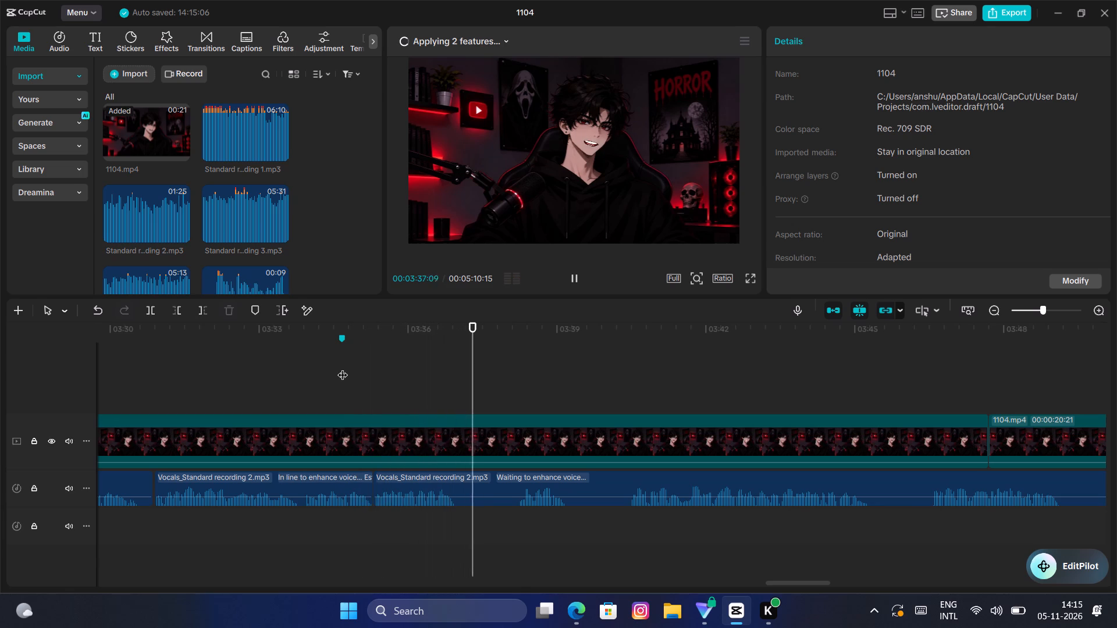
key("space")
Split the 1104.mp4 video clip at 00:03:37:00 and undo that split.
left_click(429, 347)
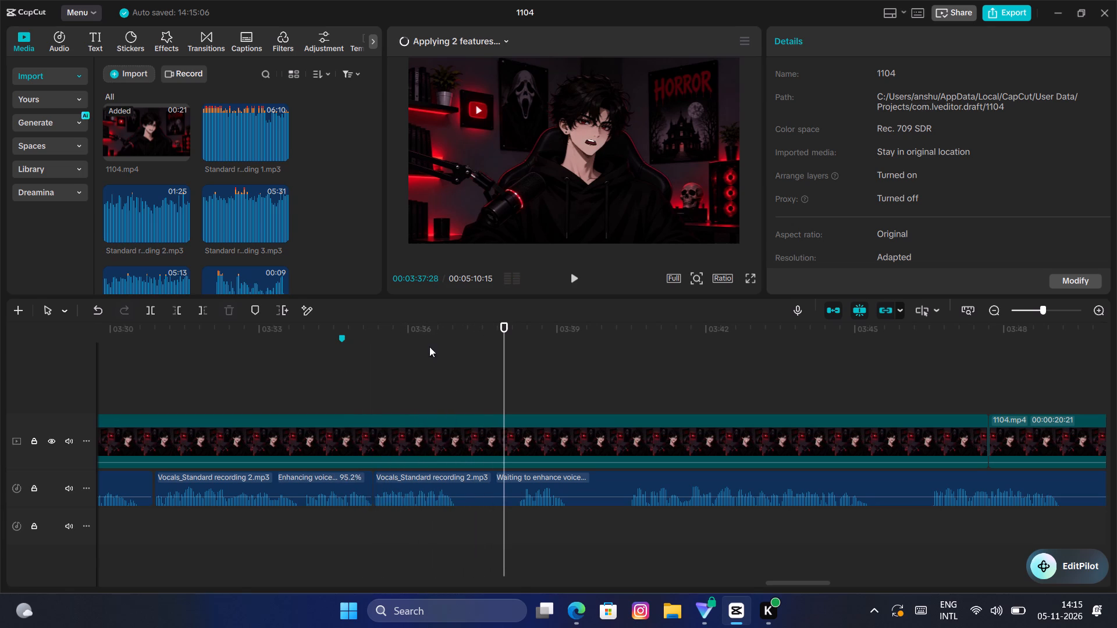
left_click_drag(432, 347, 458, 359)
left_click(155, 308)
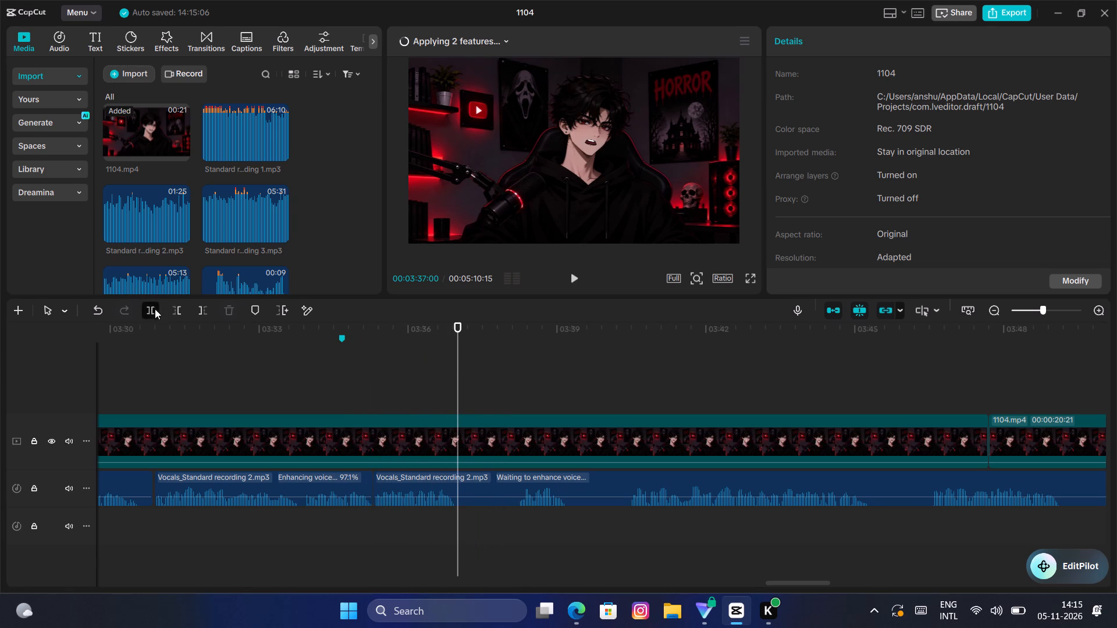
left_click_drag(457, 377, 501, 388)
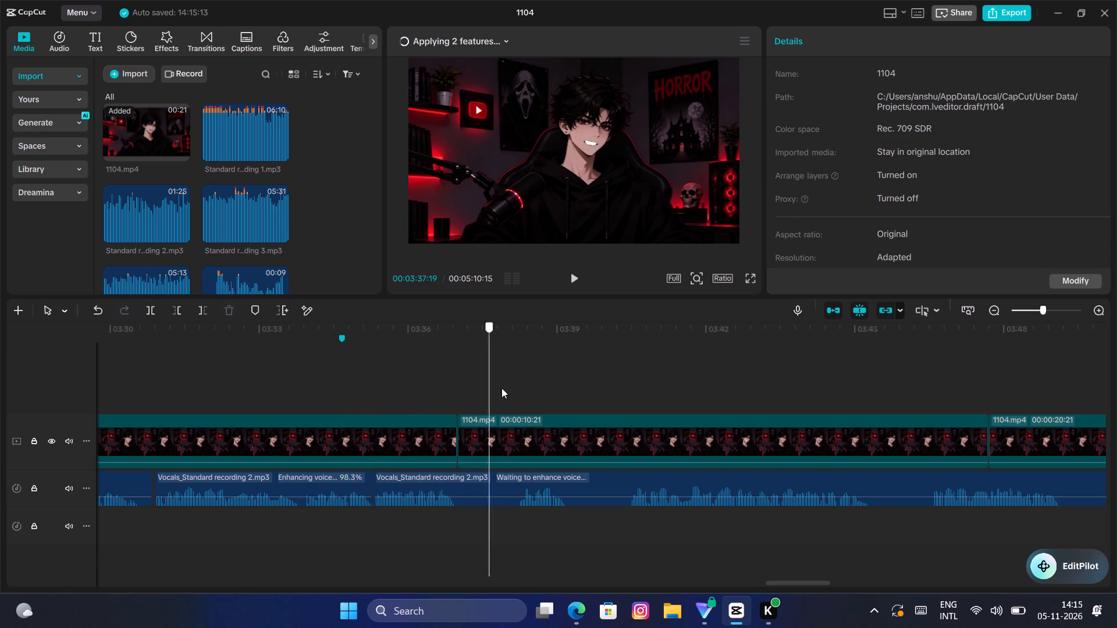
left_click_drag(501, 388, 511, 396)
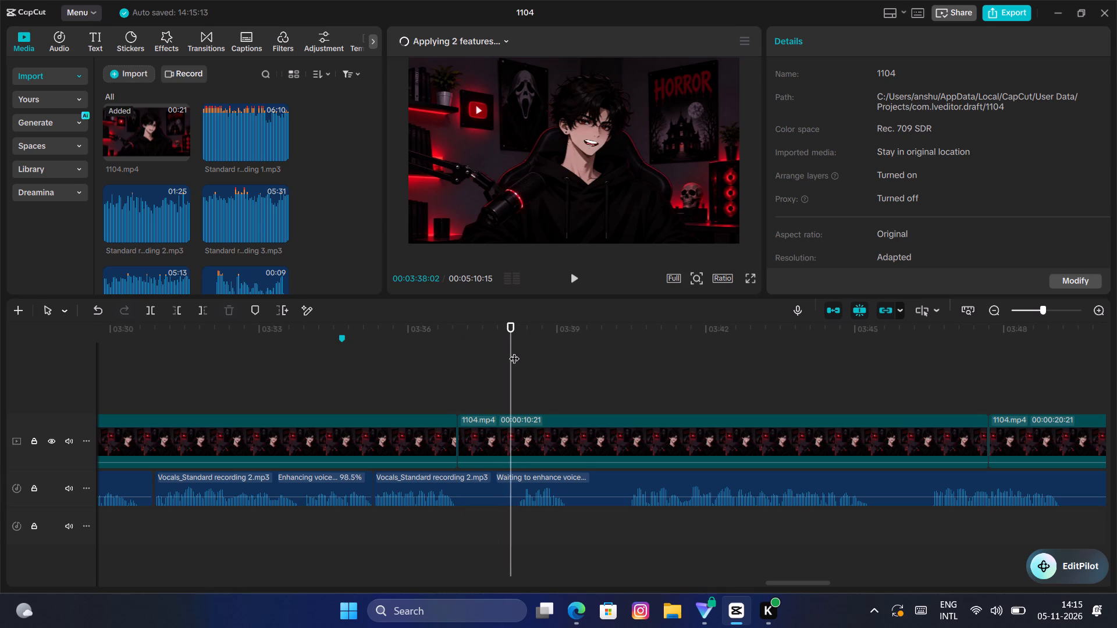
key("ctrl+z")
Split the last Vocals_Standard recording 2.mp3 segment at 00:03:36:28, where its spoken phrase ends.
left_click_drag(513, 350, 481, 373)
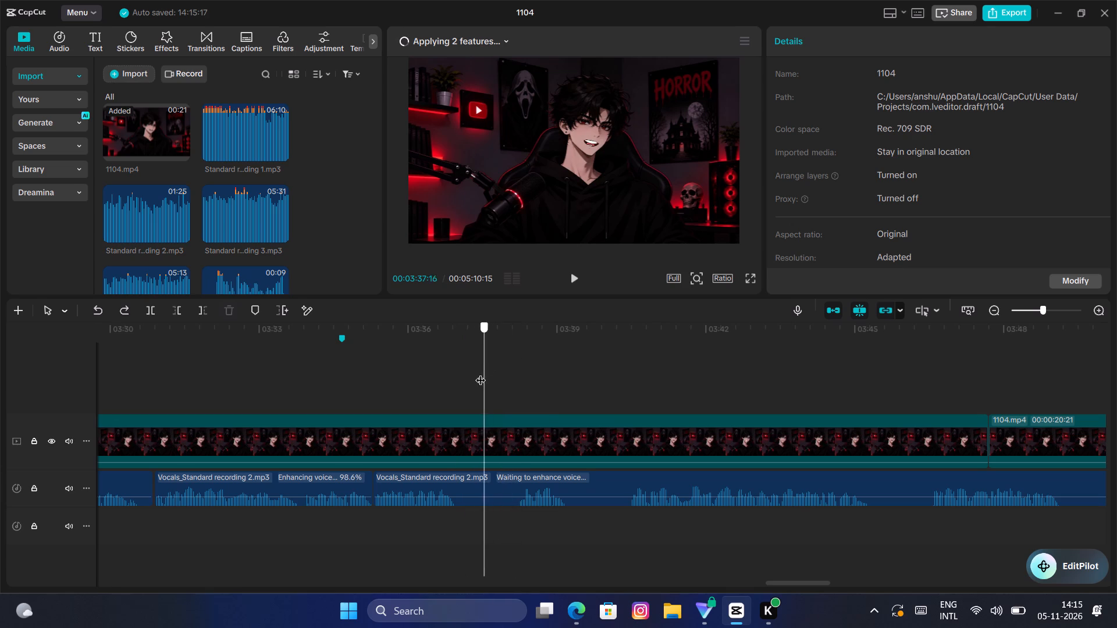
left_click_drag(481, 373, 455, 395)
left_click(476, 505)
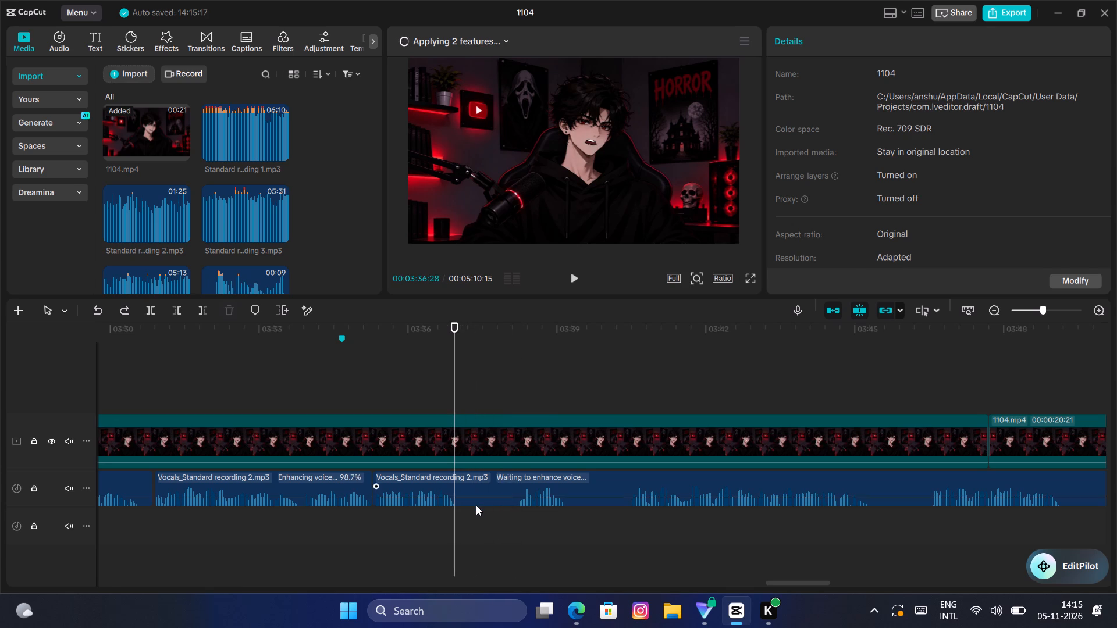
left_click(159, 311)
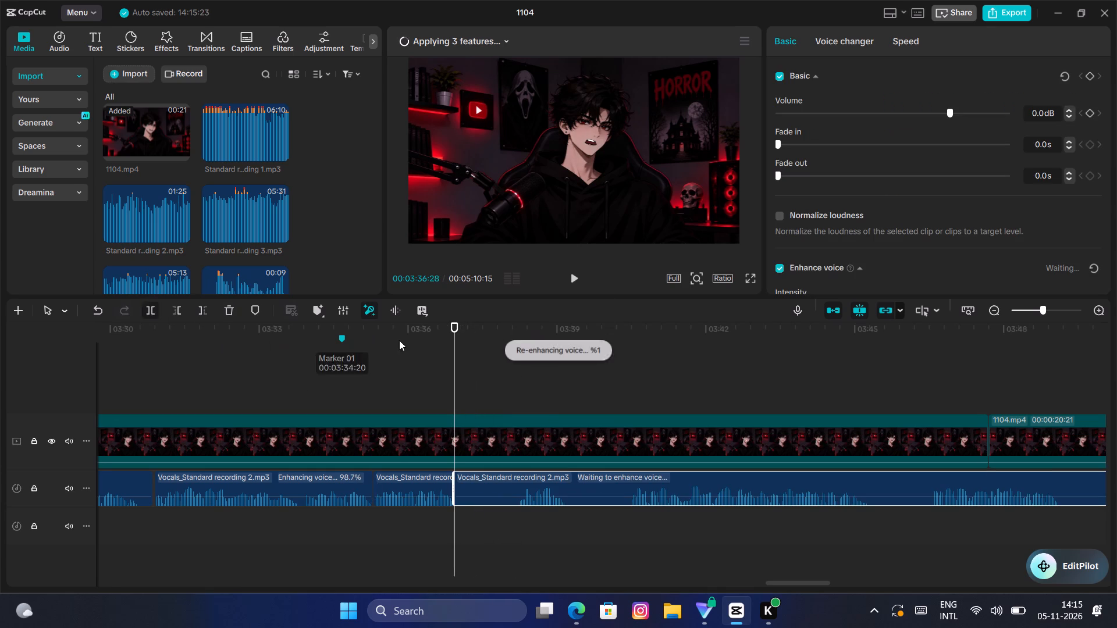
Trim the start of the last Vocals_Standard recording 2.mp3 segment to 00:03:38:07 and move it against the preceding segment.
left_click_drag(453, 367, 518, 386)
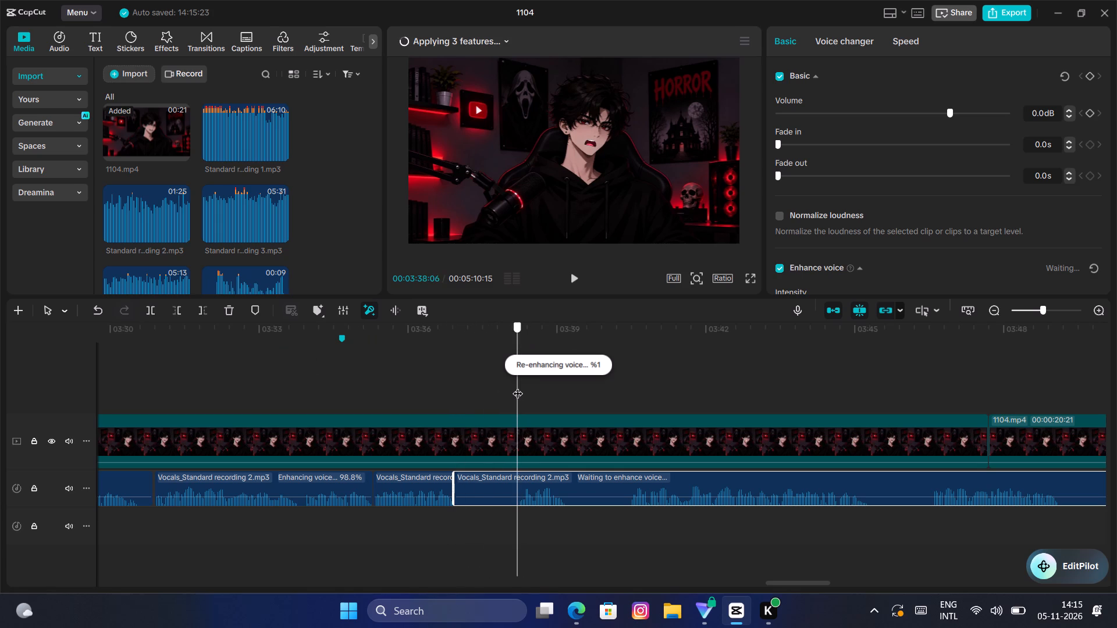
left_click_drag(518, 386, 518, 386)
key("q")
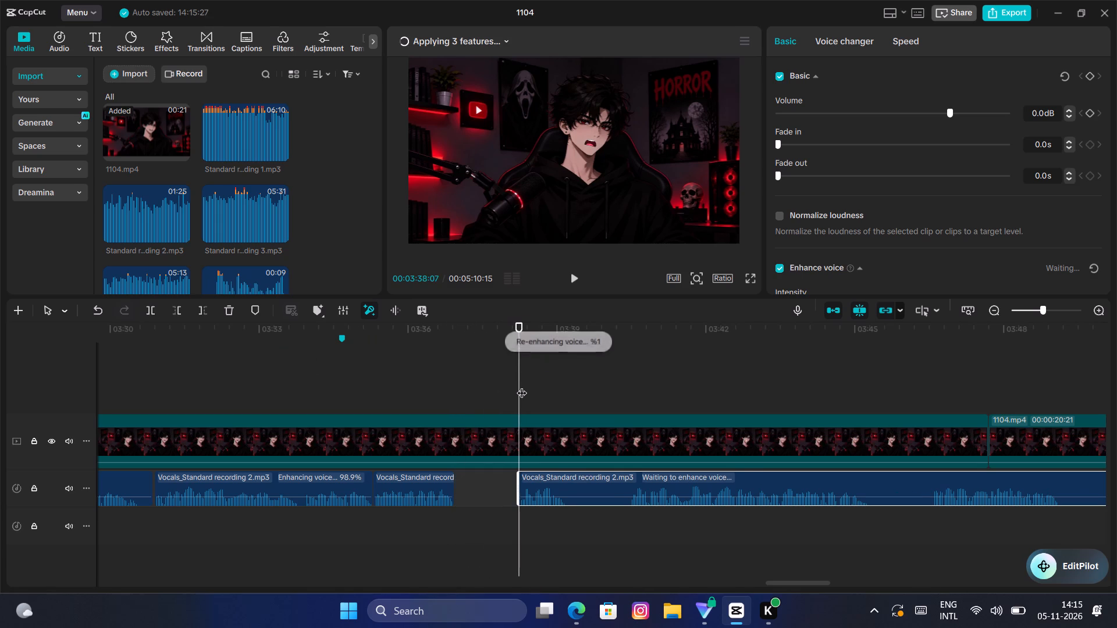
left_click_drag(656, 490, 589, 497)
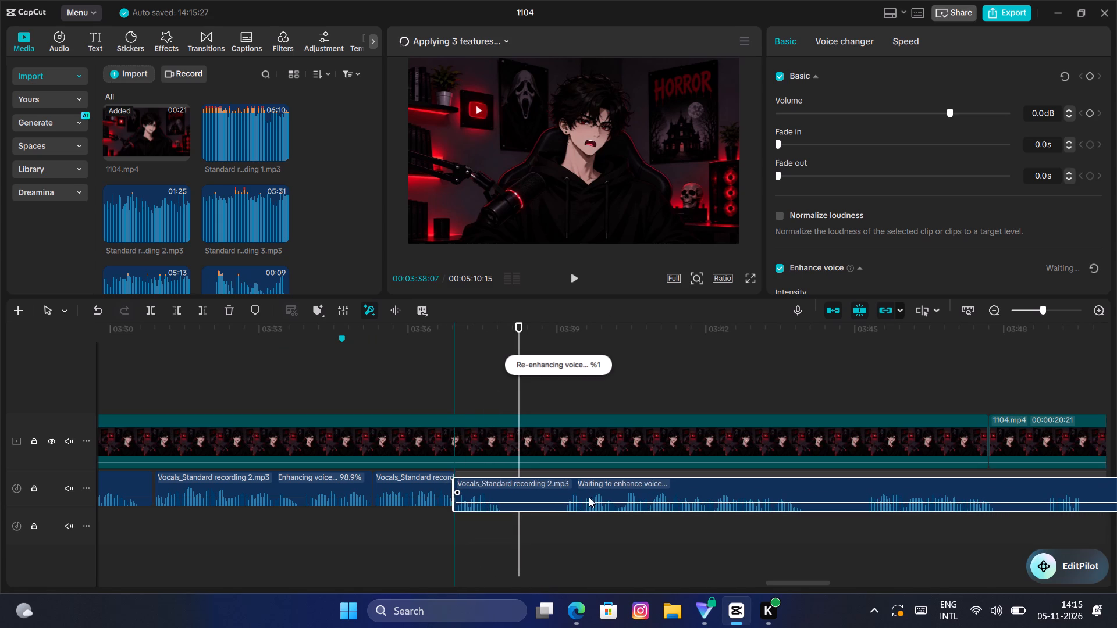
left_click_drag(589, 497, 592, 497)
Play across the new join, trim the last vocals segment's opening passage up to 00:03:39:04, and move it against the preceding segment.
left_click(420, 405)
key("space")
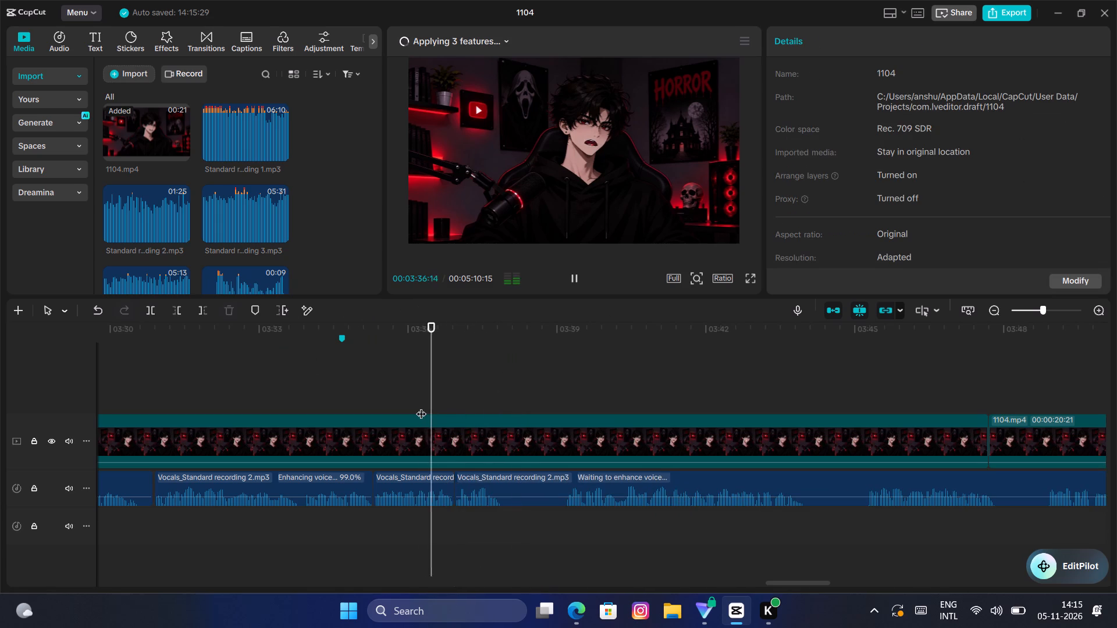
key("space")
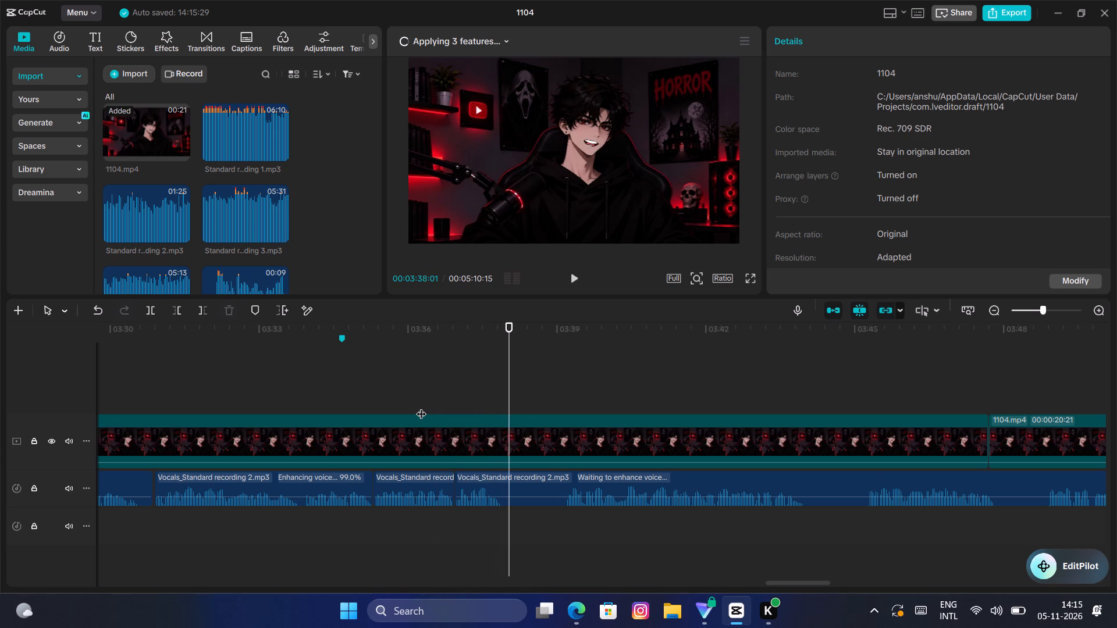
left_click_drag(506, 377, 503, 381)
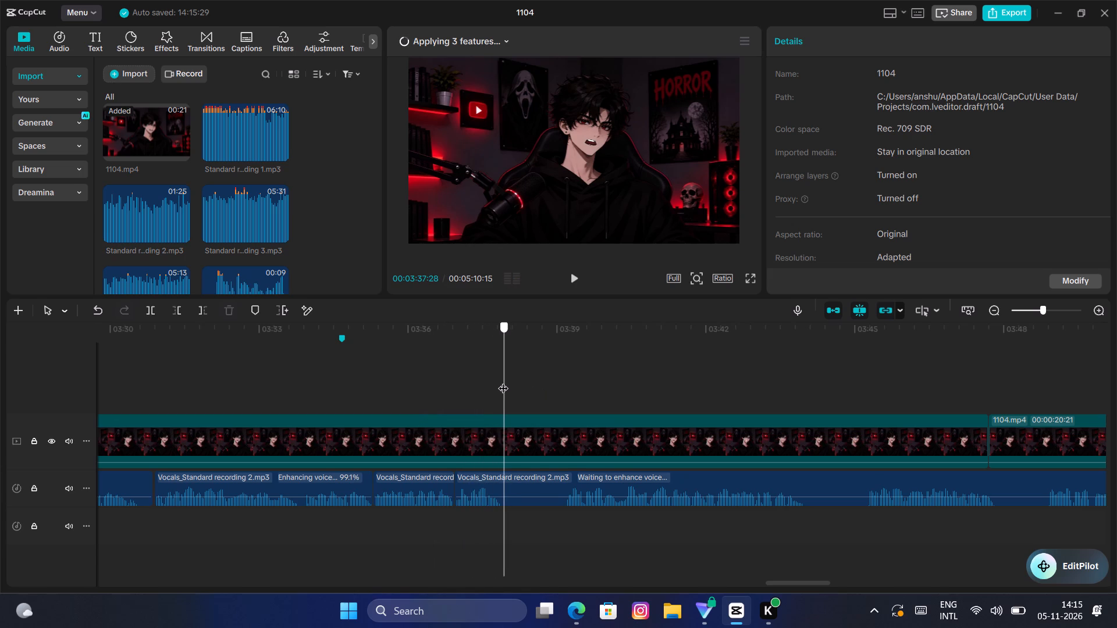
left_click_drag(503, 381, 540, 383)
key("space")
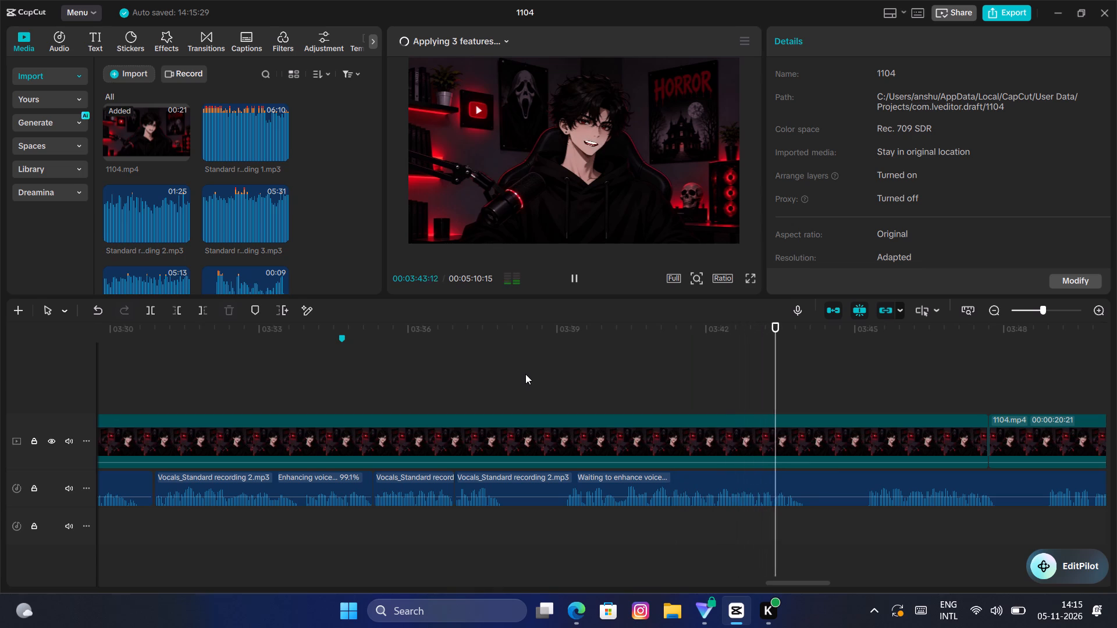
key("space")
left_click(532, 372)
left_click_drag(532, 372, 538, 372)
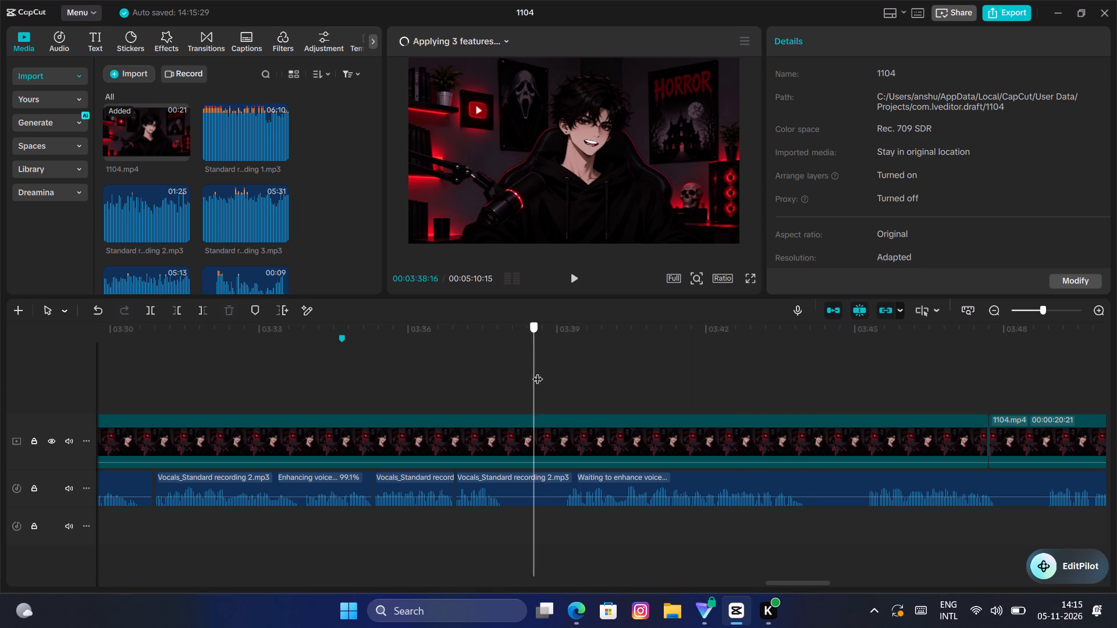
left_click_drag(538, 372, 564, 373)
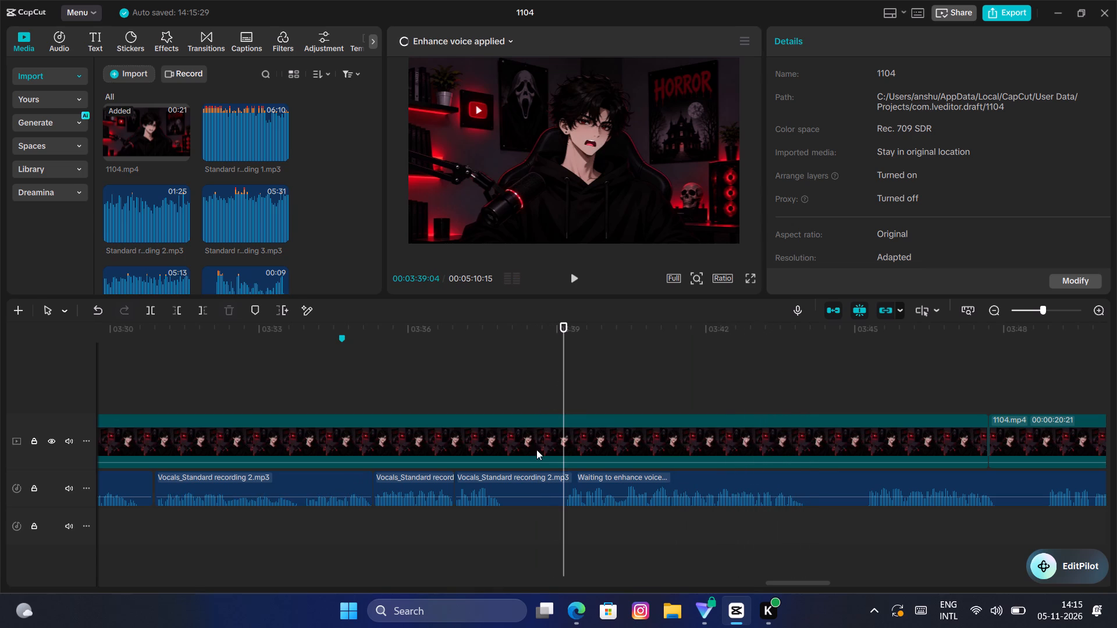
left_click(536, 490)
key("q")
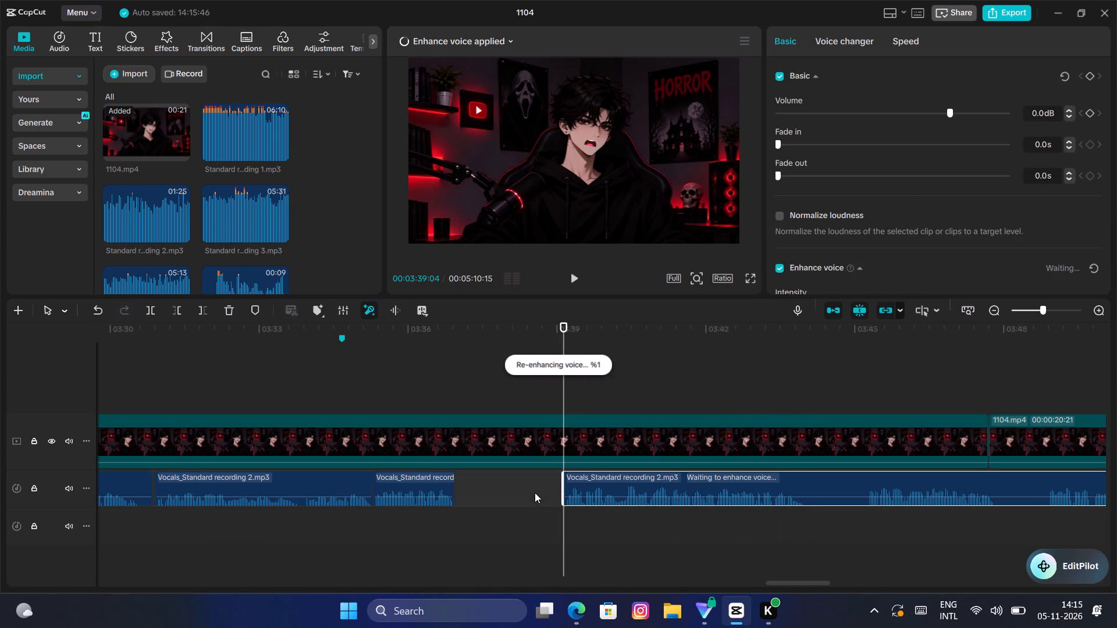
left_click_drag(677, 483, 571, 487)
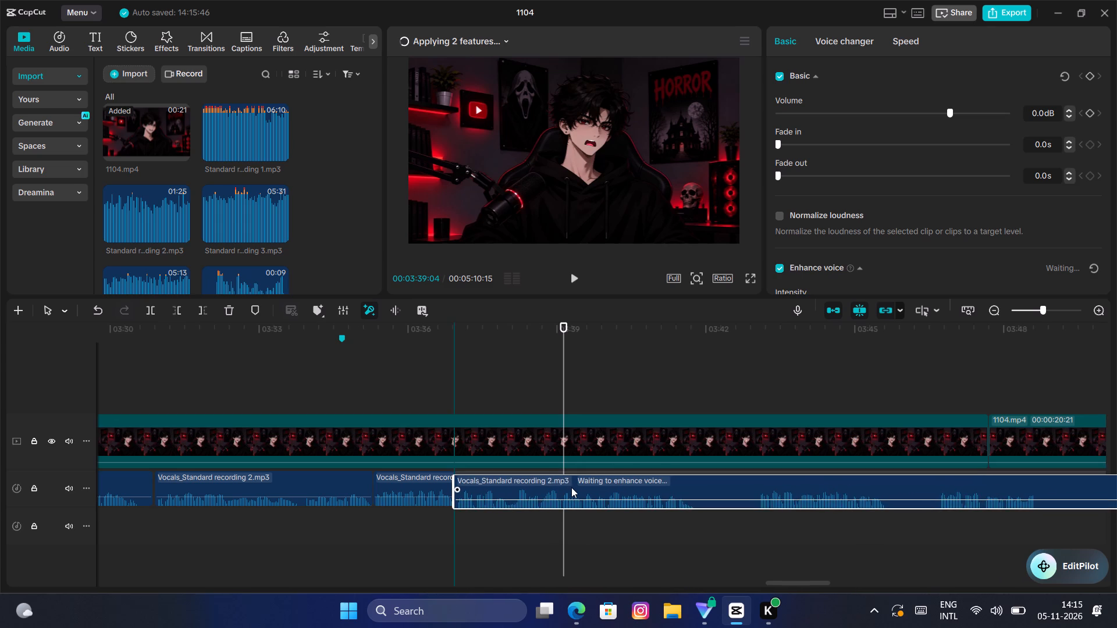
Play the vocals from about 00:03:36 and split the last segment at 00:03:41:24, where the spoken phrase ends.
left_click(429, 365)
key("space")
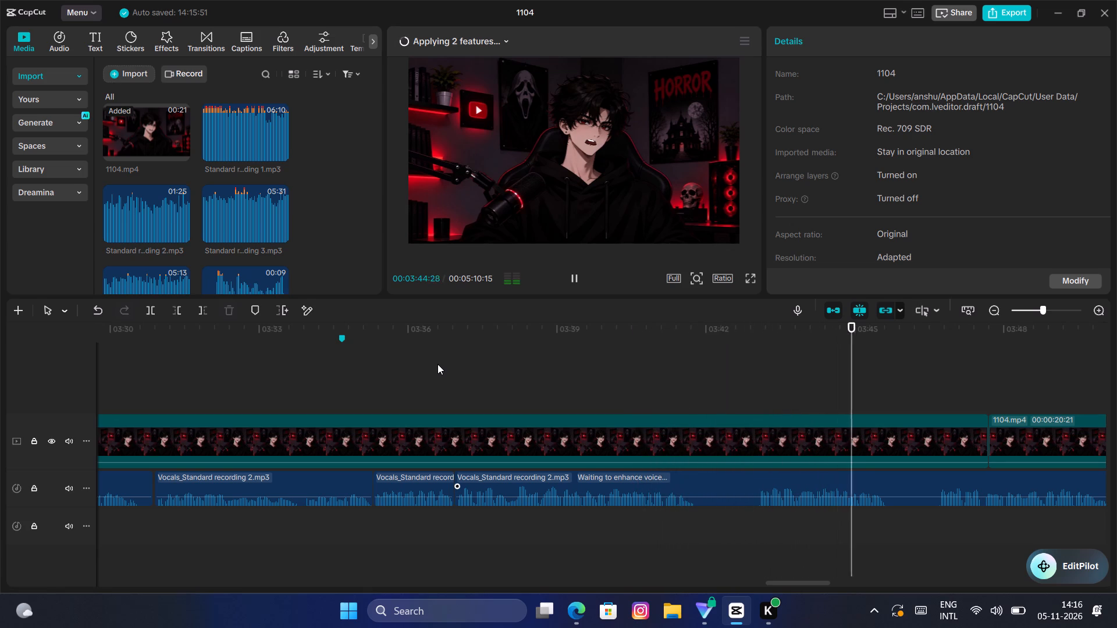
key("space")
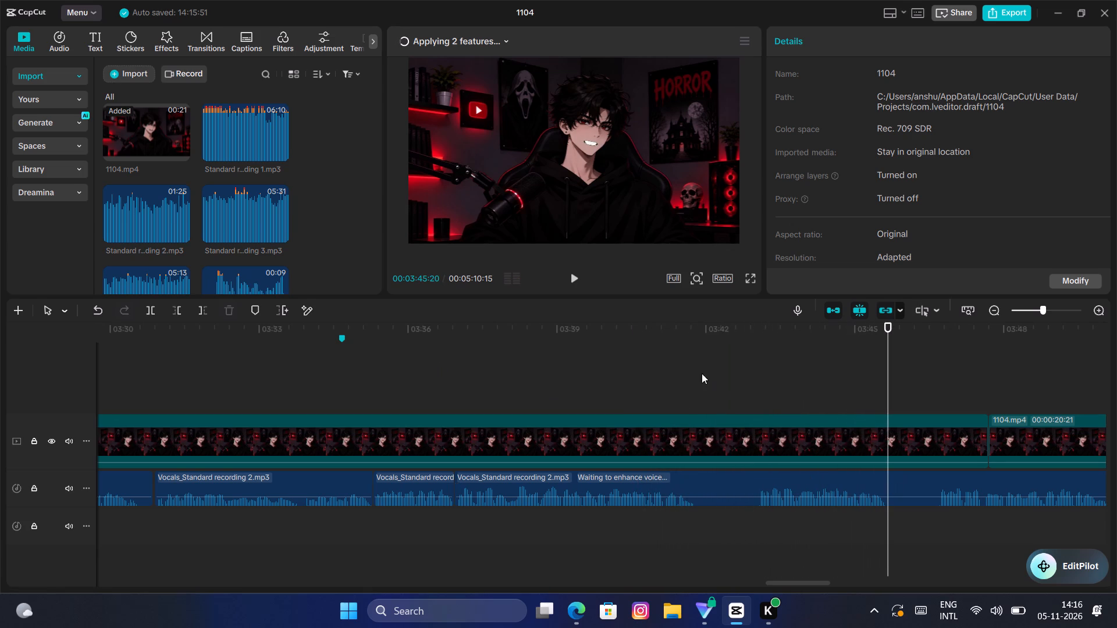
left_click(702, 373)
left_click_drag(702, 373, 696, 395)
left_click(703, 483)
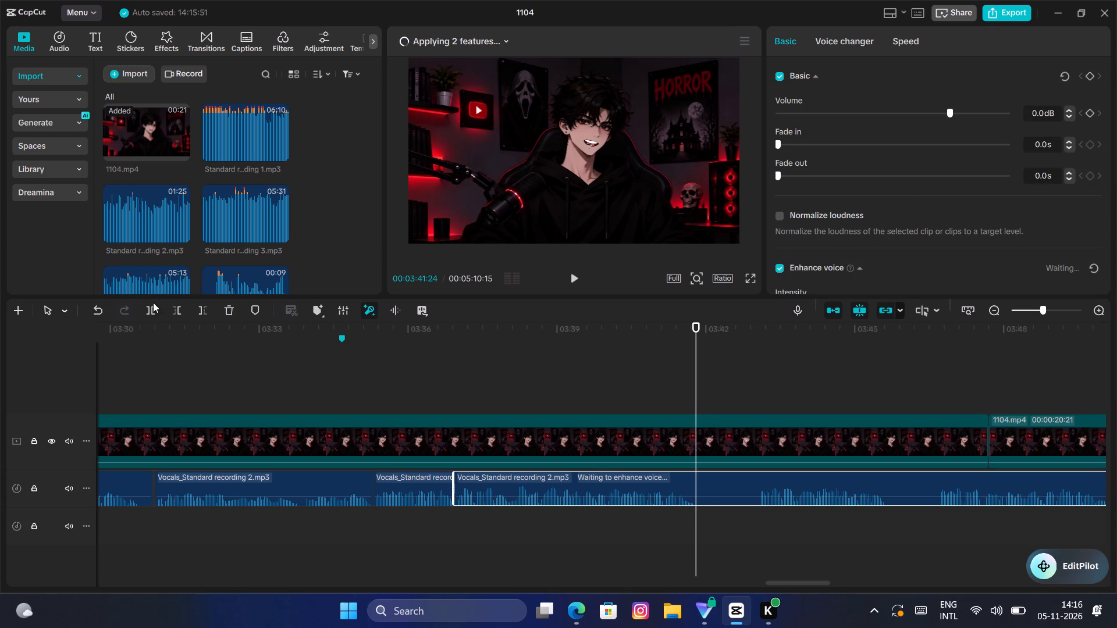
left_click(152, 305)
Trim the silent start of the new last vocals segment to 00:03:43:02 and move it against the preceding segment.
left_click_drag(697, 361, 763, 372)
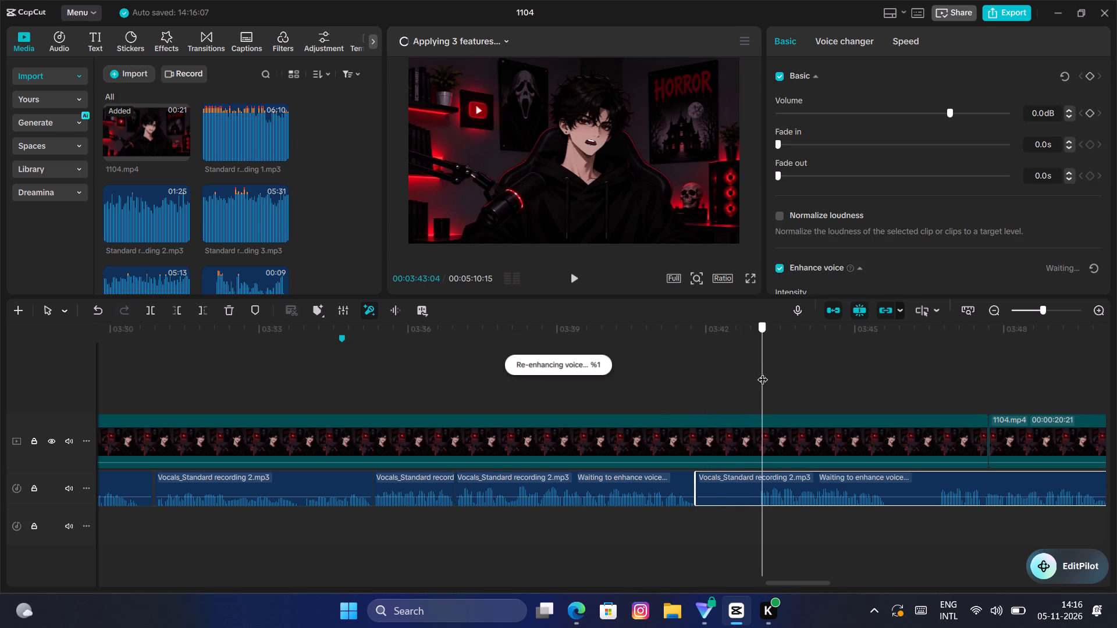
left_click_drag(763, 372, 759, 378)
key("q")
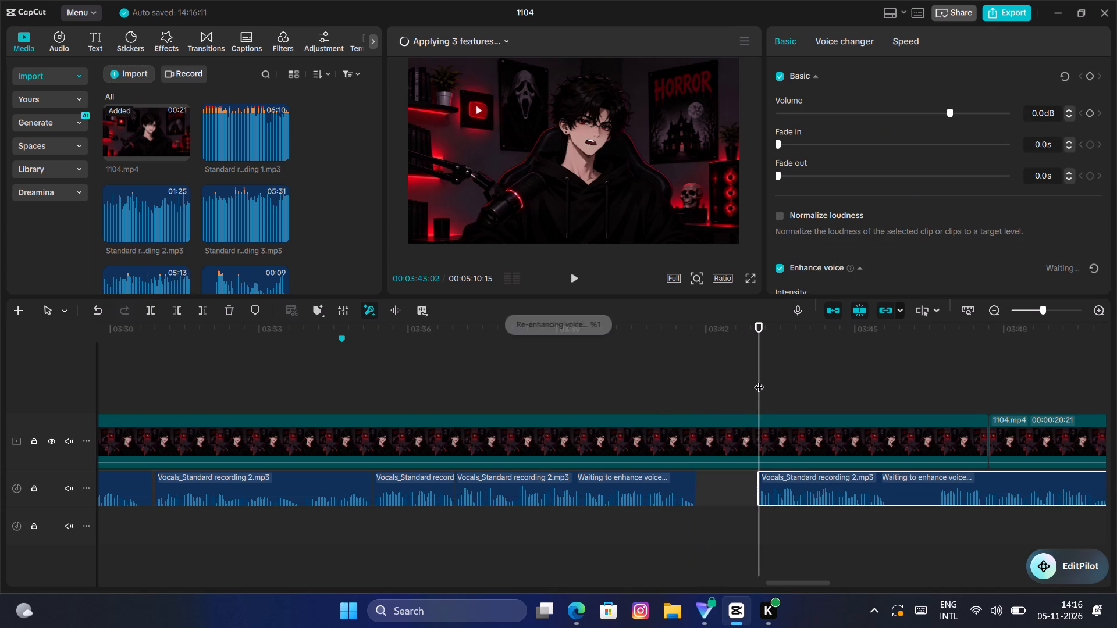
left_click_drag(822, 479, 773, 483)
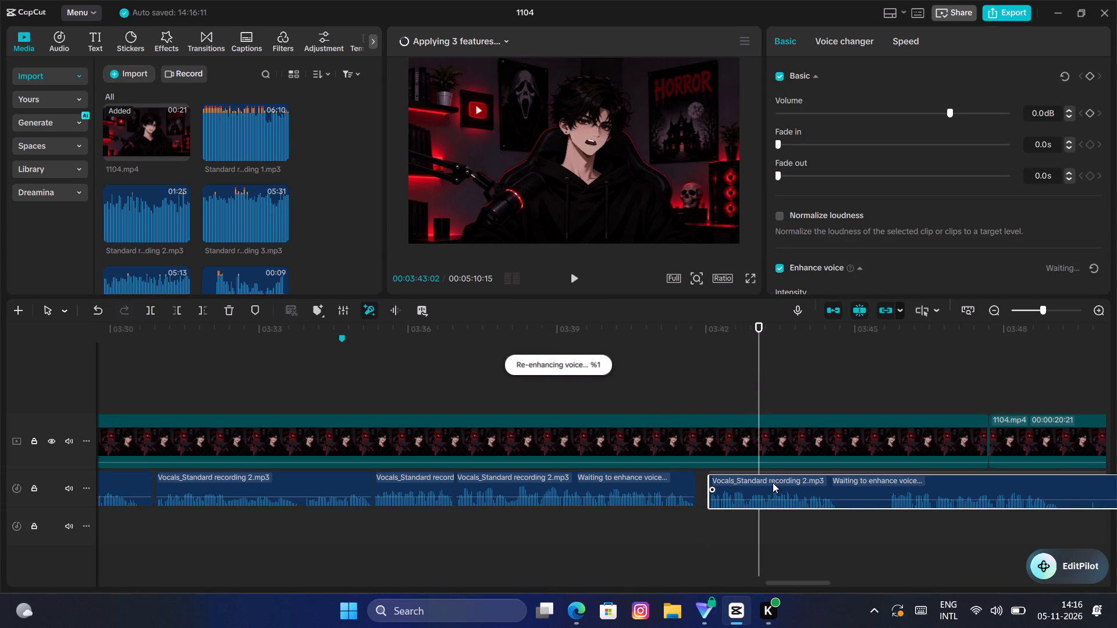
left_click_drag(773, 483, 761, 484)
Play on from about 00:03:44 and split the last vocals segment at 00:03:44:12, at the end of its first phrase.
left_click(835, 367)
left_click_drag(830, 369, 811, 385)
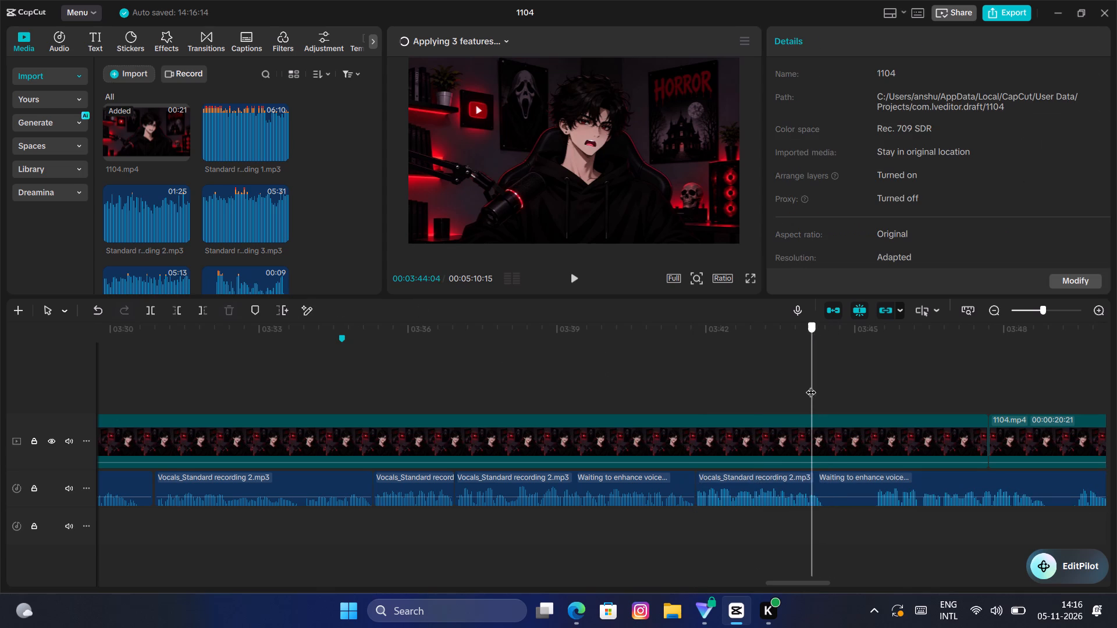
left_click_drag(811, 385, 809, 386)
key("space")
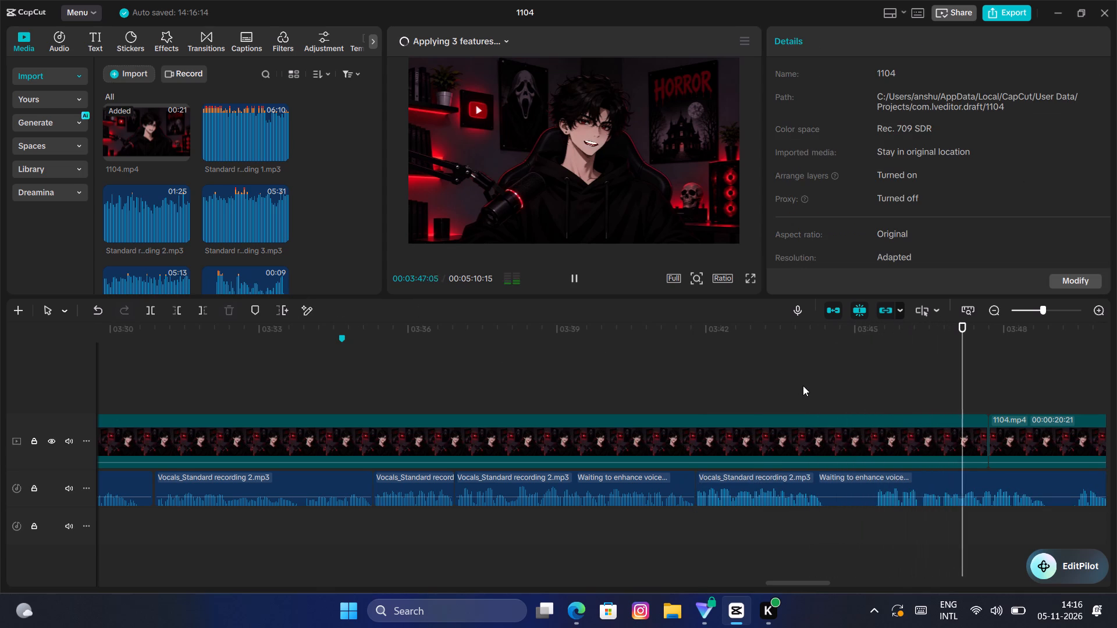
key("space")
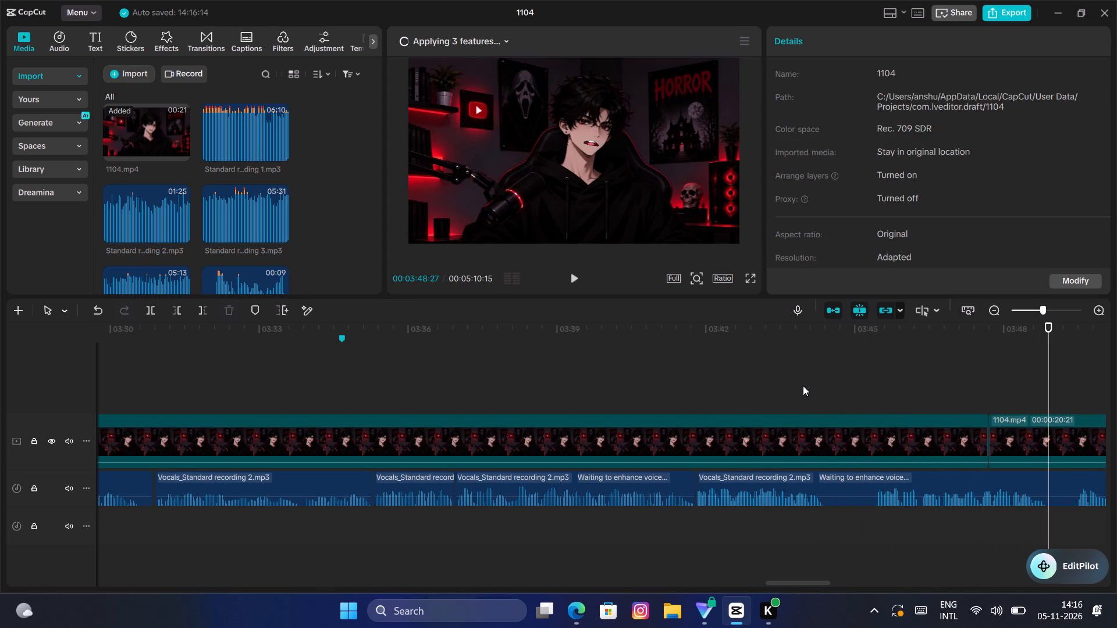
left_click(818, 372)
left_click_drag(818, 372, 826, 371)
left_click(813, 484)
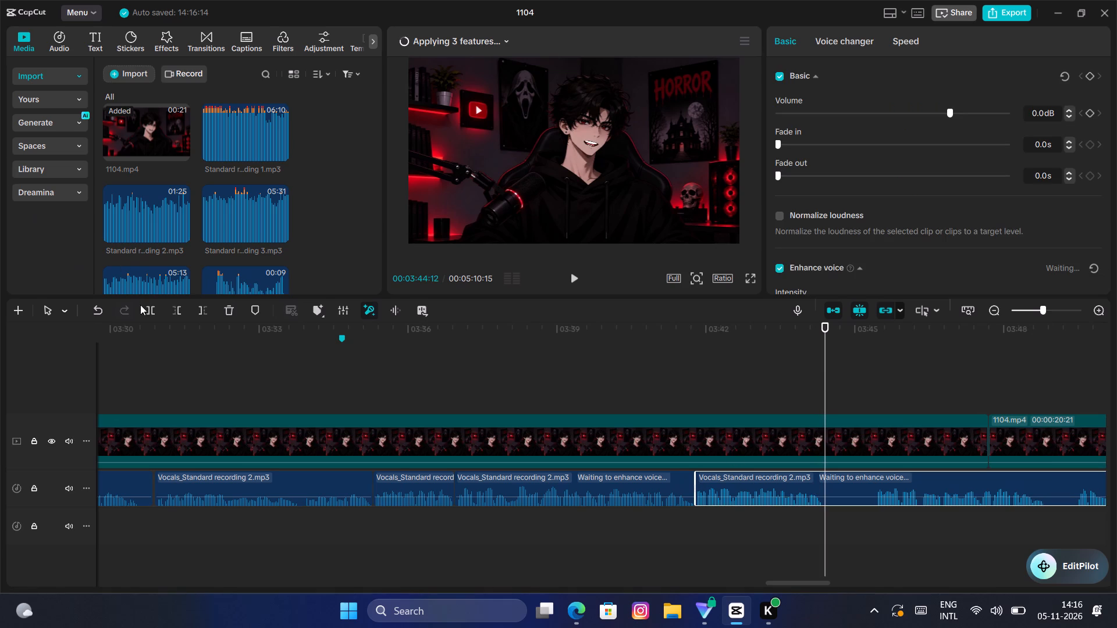
left_click(143, 308)
Trim the silent start of the new last vocals segment to 00:03:45:13 and move it against the preceding segment.
left_click_drag(827, 344, 881, 354)
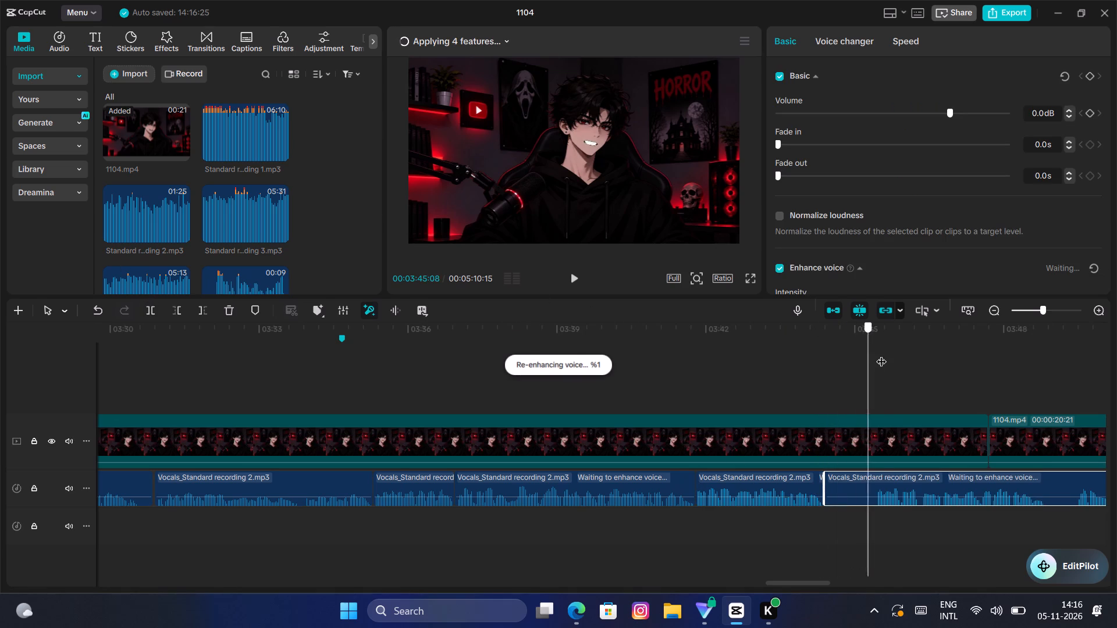
left_click_drag(881, 354, 876, 360)
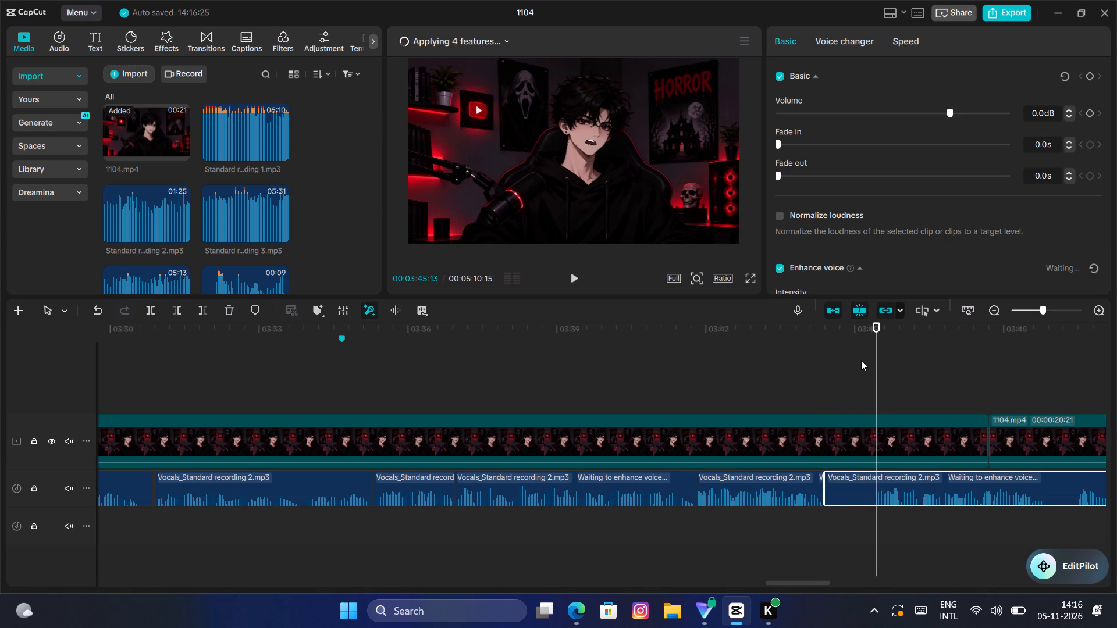
key("w")
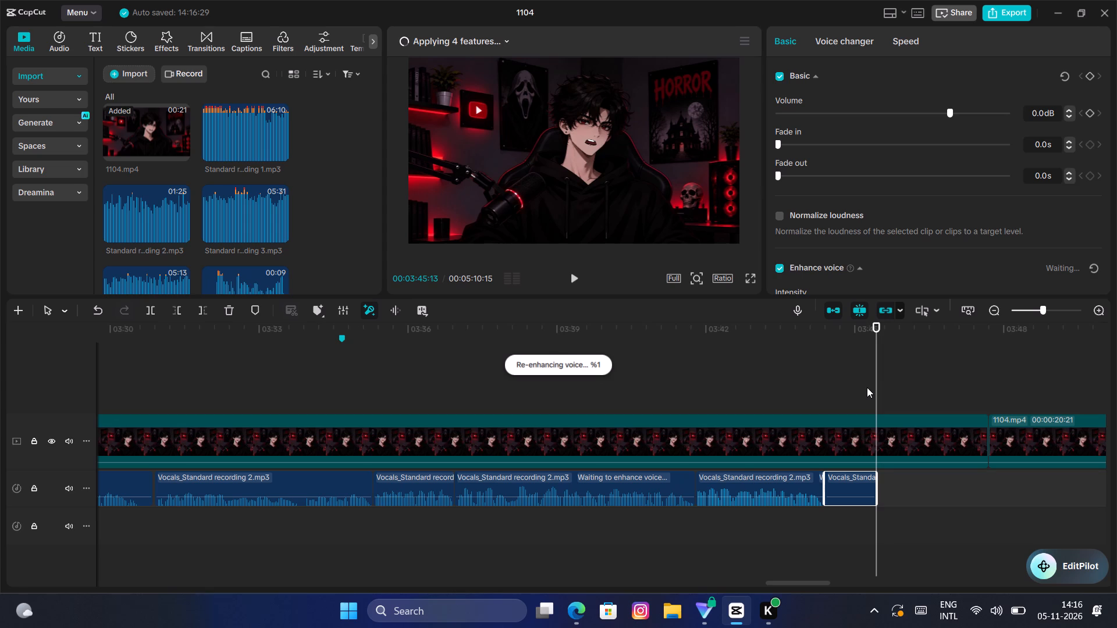
key("ctrl+z")
key("q")
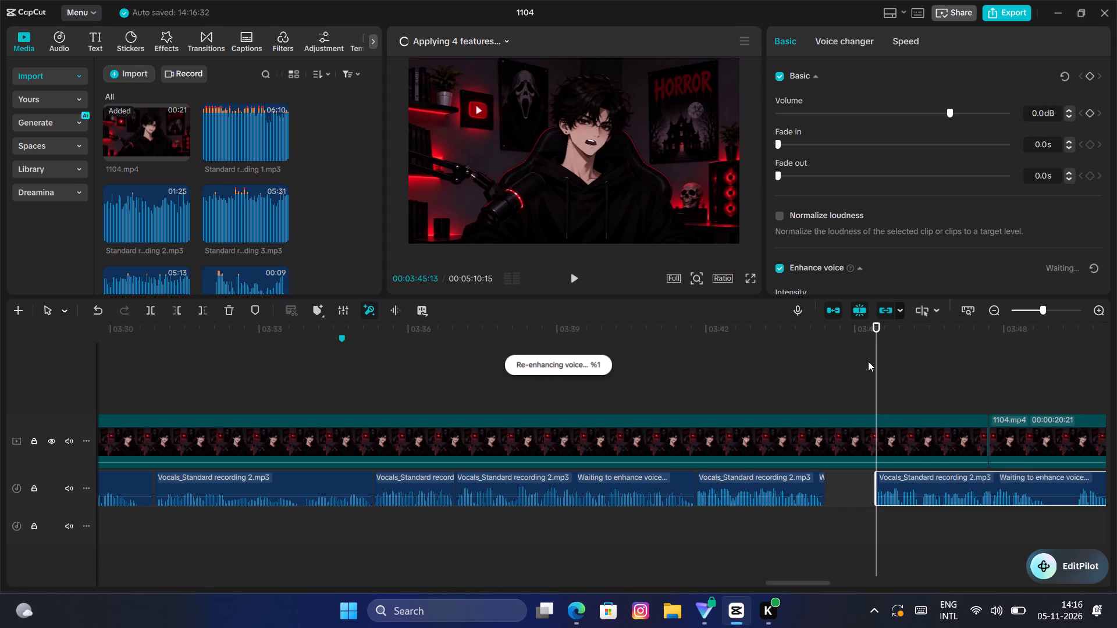
left_click_drag(1031, 488, 987, 491)
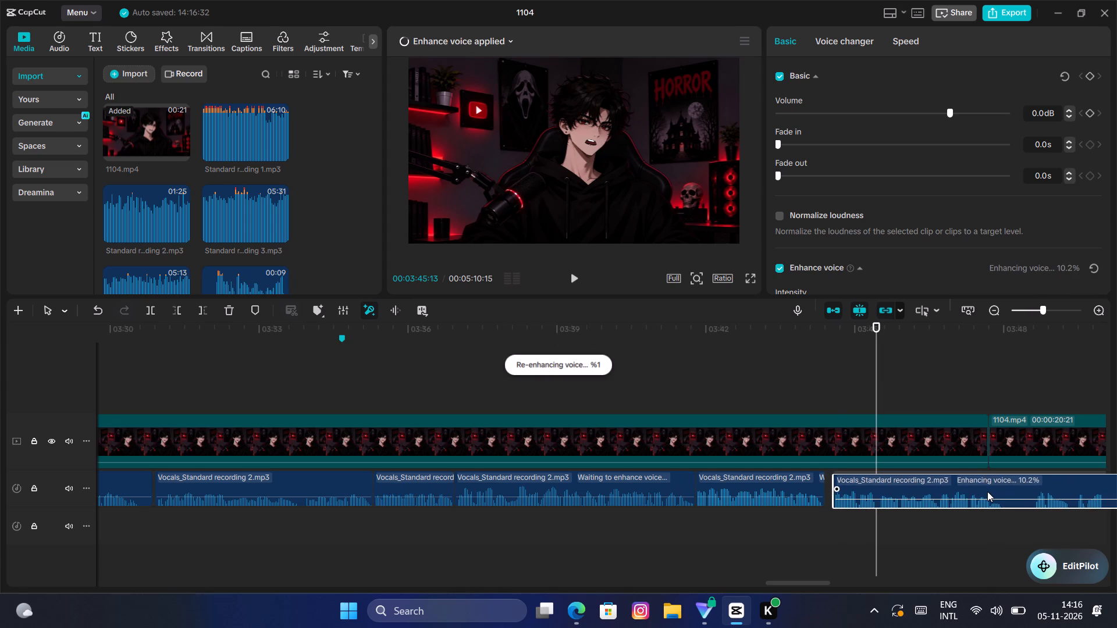
left_click_drag(987, 491, 983, 490)
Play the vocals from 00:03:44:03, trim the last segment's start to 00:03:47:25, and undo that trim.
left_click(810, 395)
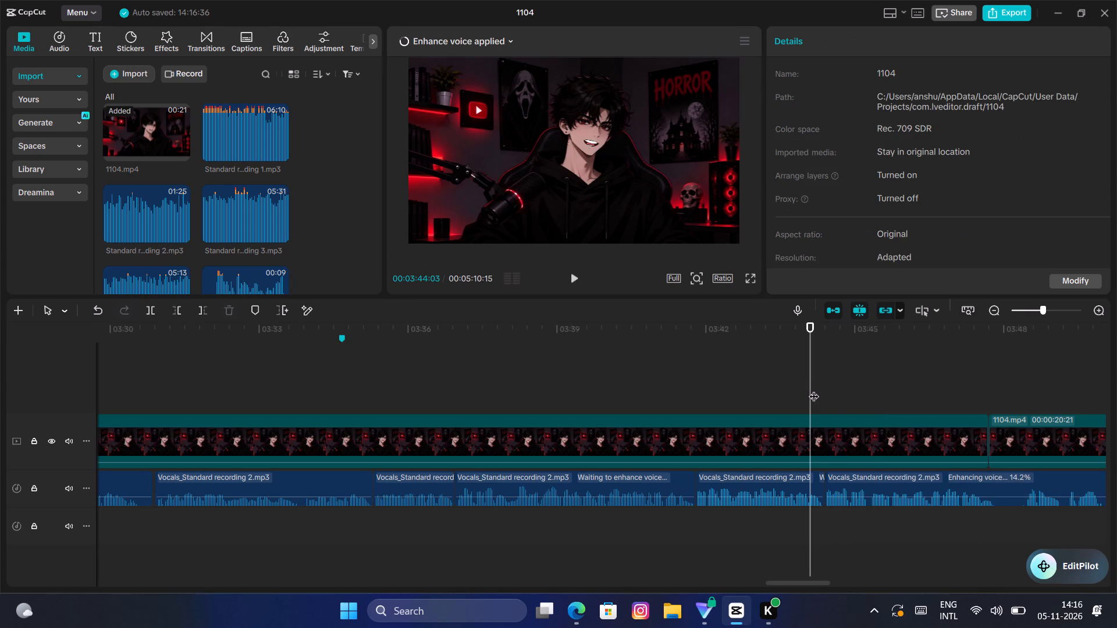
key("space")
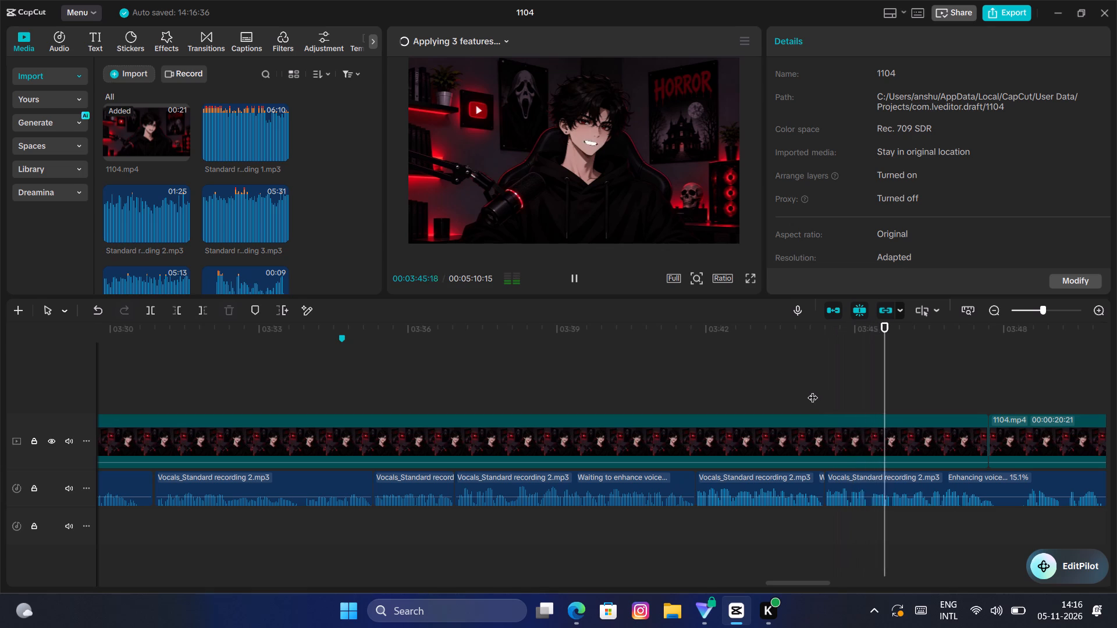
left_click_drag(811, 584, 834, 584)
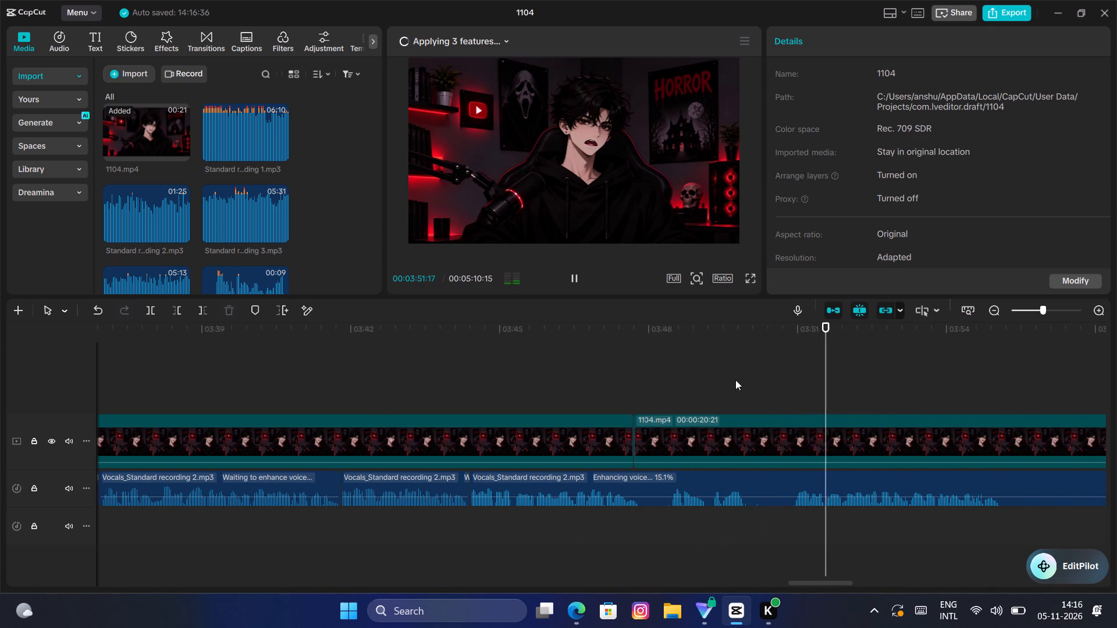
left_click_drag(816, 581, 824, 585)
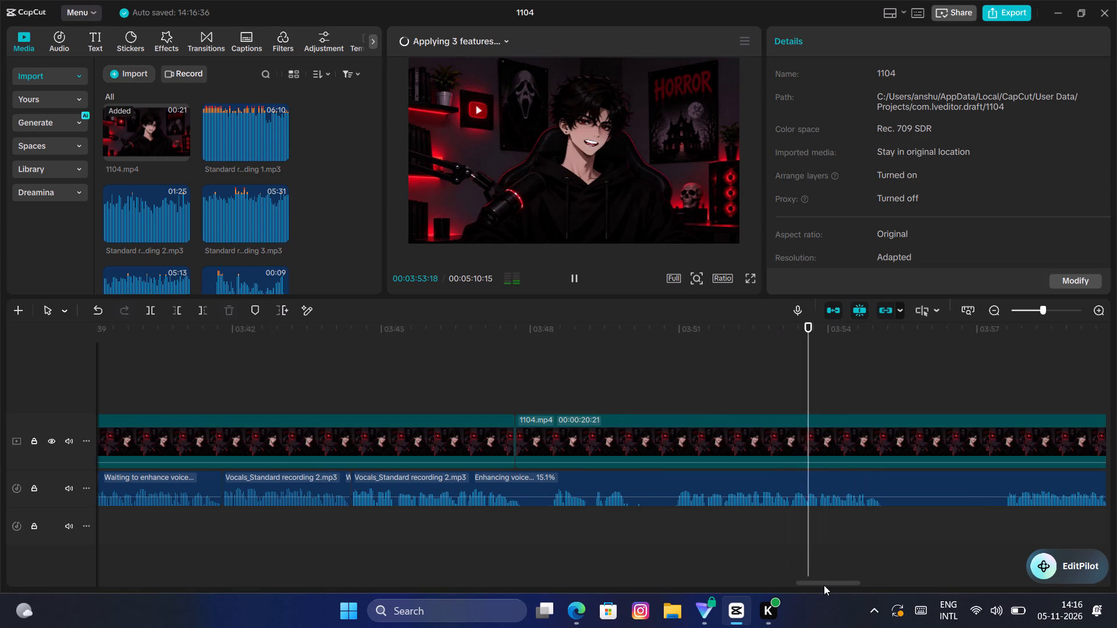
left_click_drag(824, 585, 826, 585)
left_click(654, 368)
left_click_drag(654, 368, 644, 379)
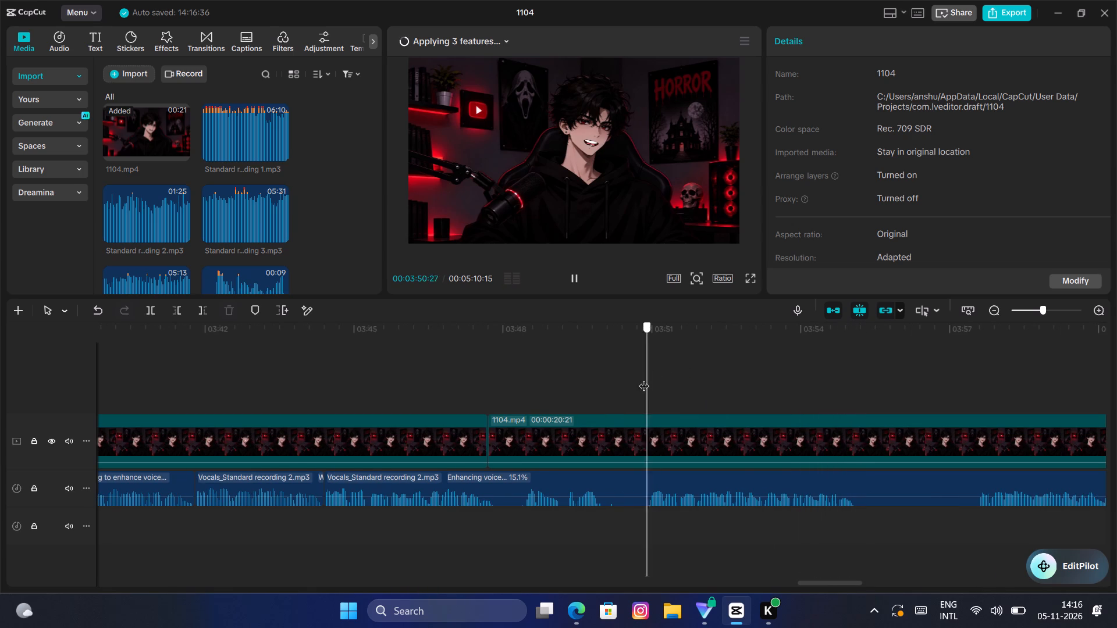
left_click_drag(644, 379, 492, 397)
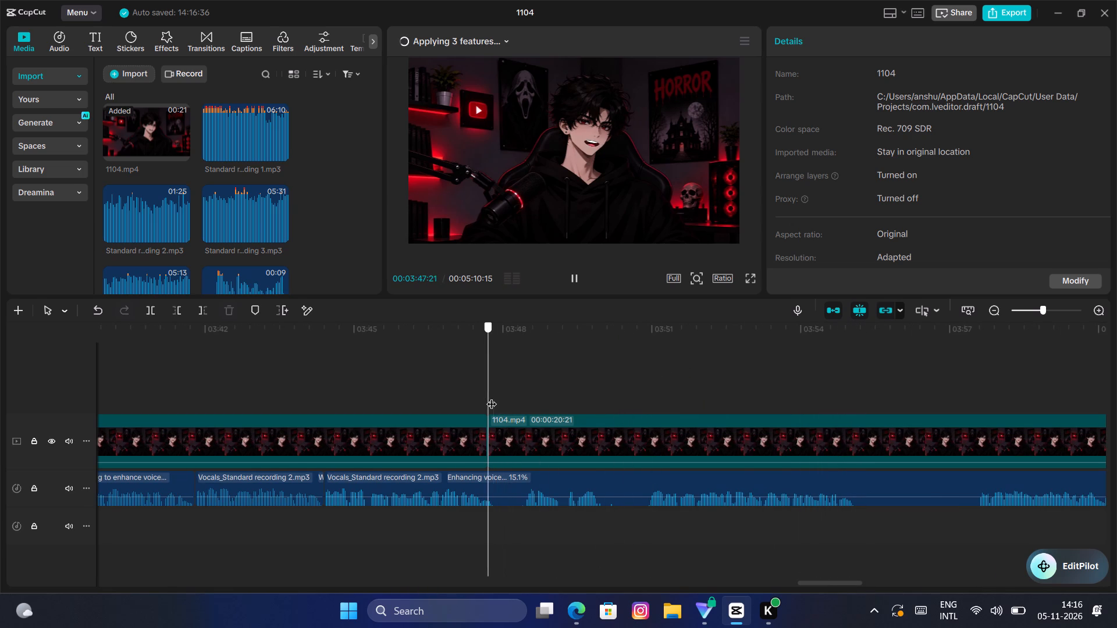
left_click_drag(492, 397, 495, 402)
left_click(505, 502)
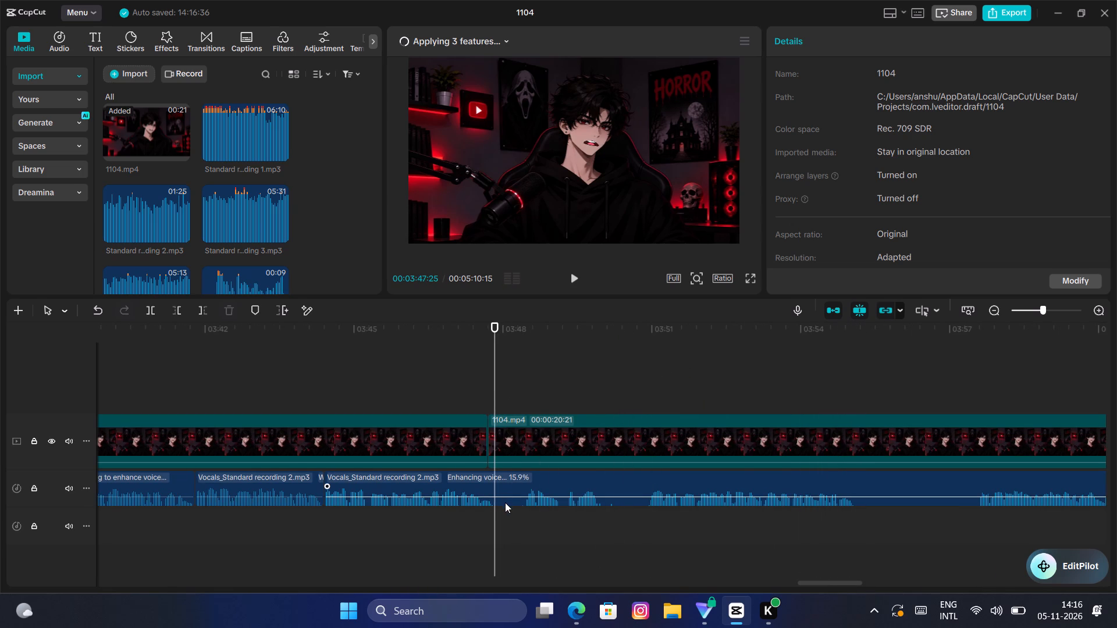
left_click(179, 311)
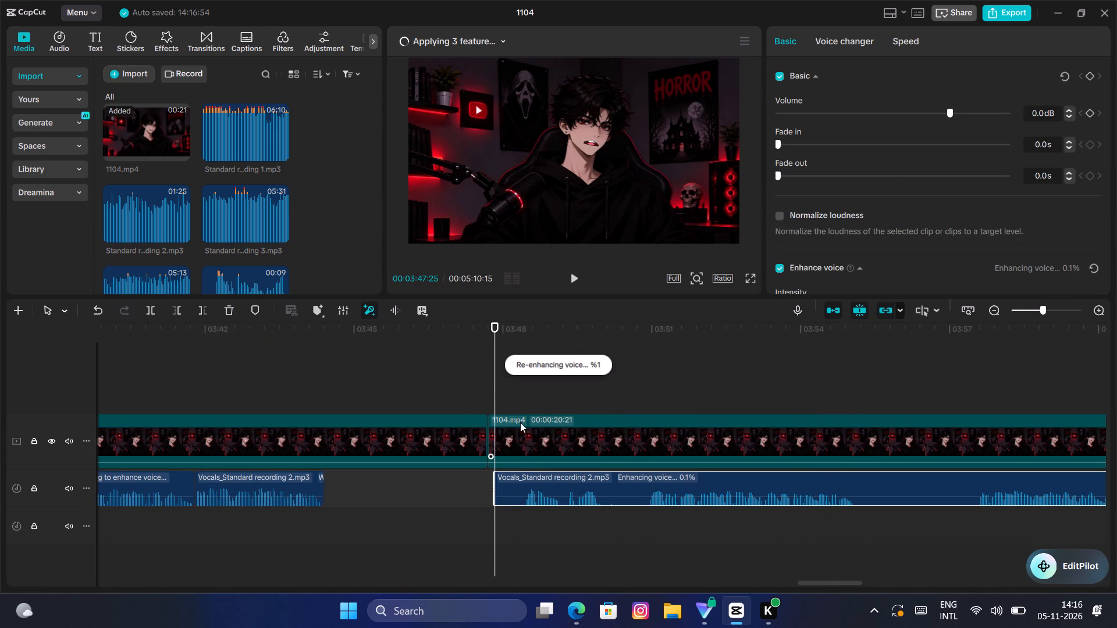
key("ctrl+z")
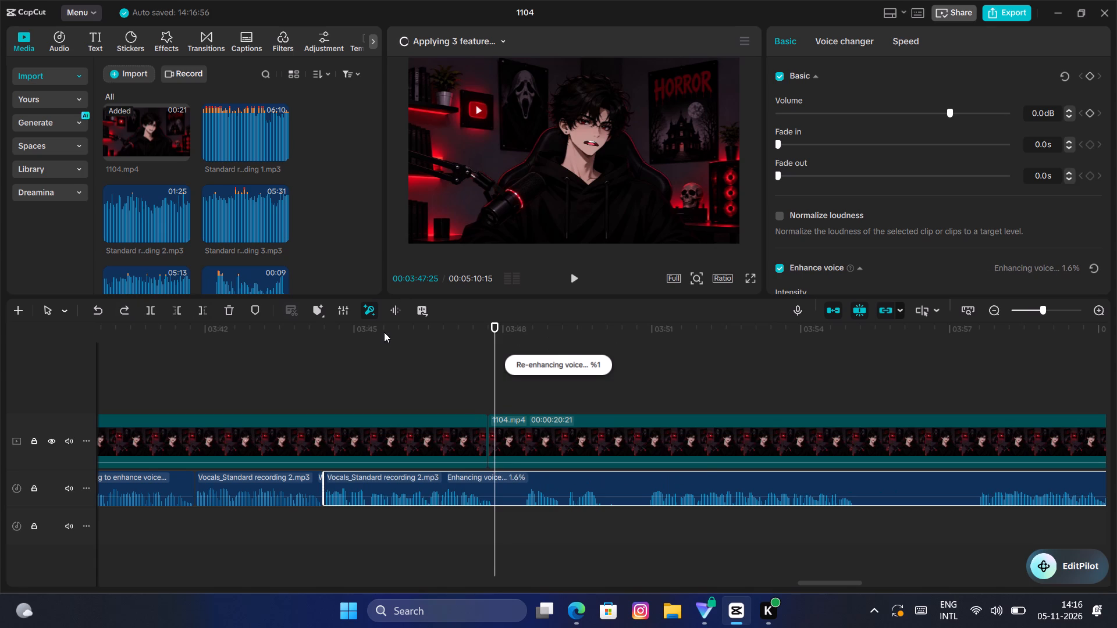
Split the last vocals segment at 00:03:47:25.
left_click(143, 311)
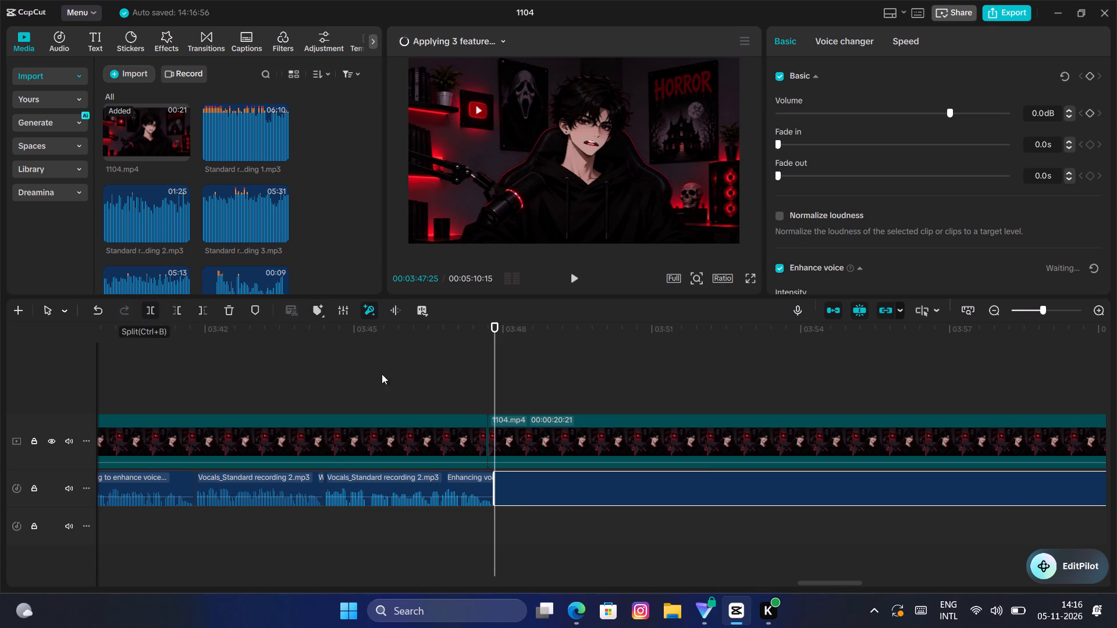
Trim the start of the new last vocals segment to 00:03:50:27 and move it against the preceding segment.
left_click_drag(494, 387, 625, 416)
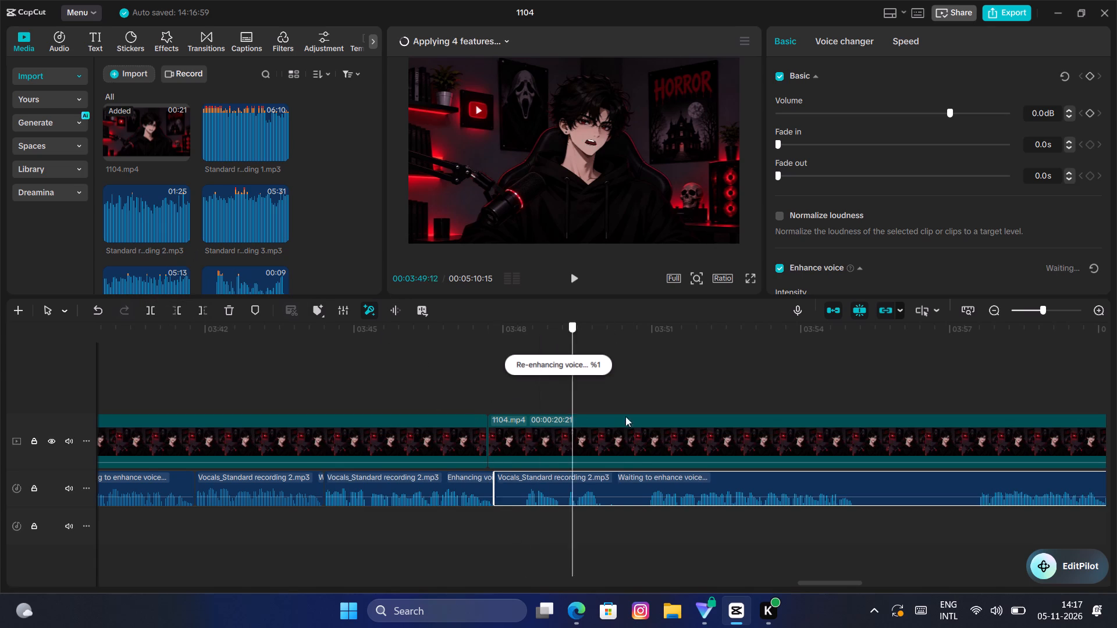
left_click_drag(625, 416, 647, 419)
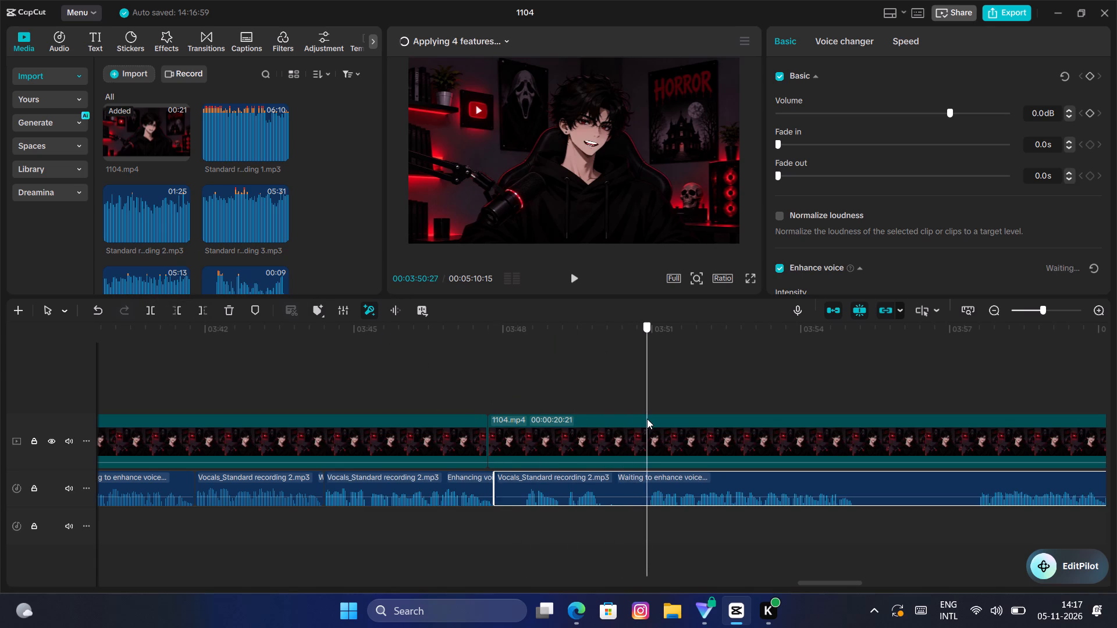
left_click_drag(647, 419, 647, 420)
key("q")
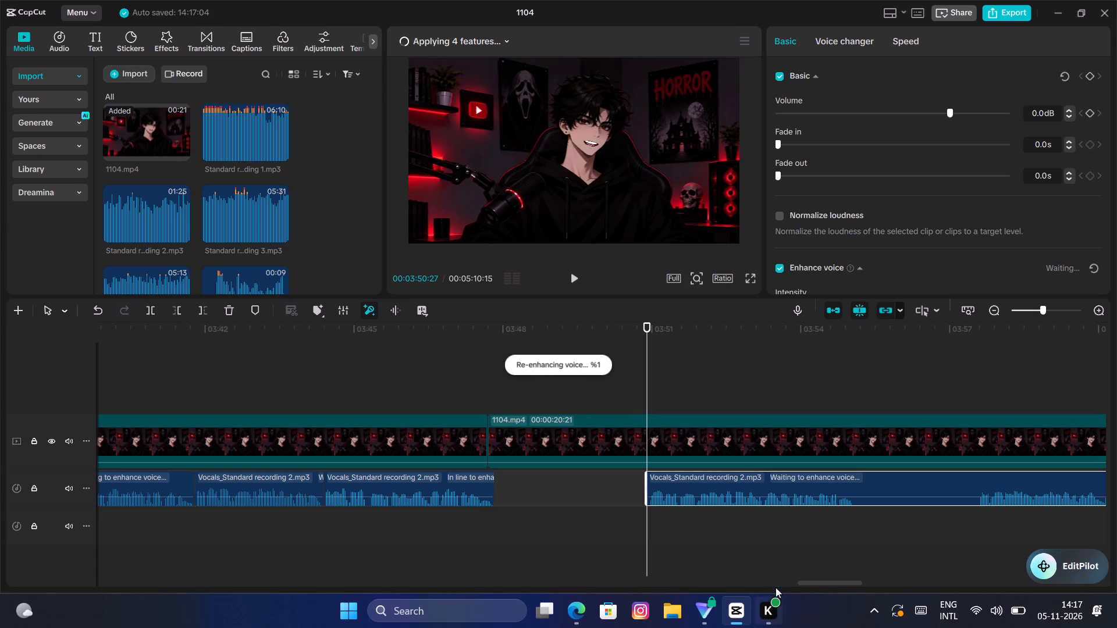
left_click_drag(748, 483, 599, 485)
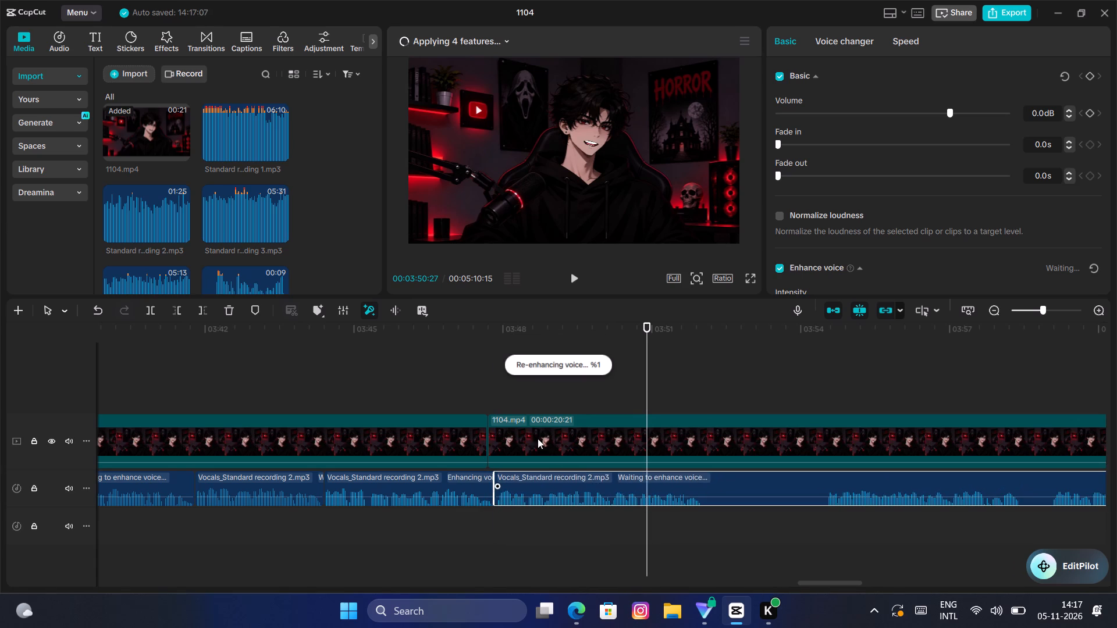
Play the last vocals segment from about 00:03:47 and replay its passages up to about 00:04:01 to judge which phrases to cut.
left_click(481, 393)
key("space")
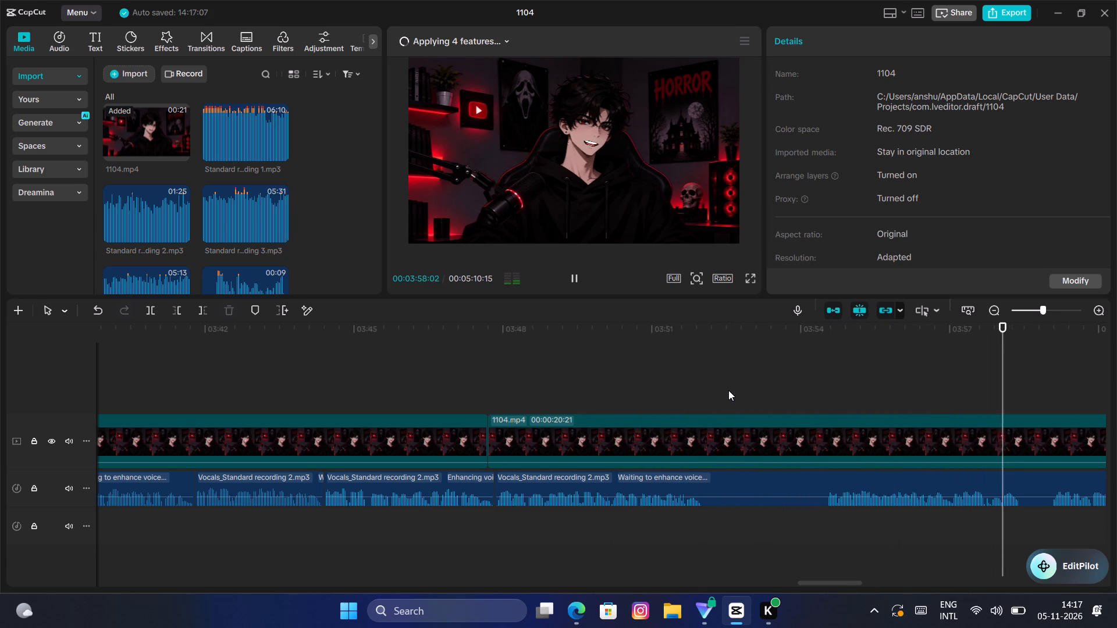
left_click(749, 390)
left_click(749, 390)
left_click_drag(762, 393, 892, 404)
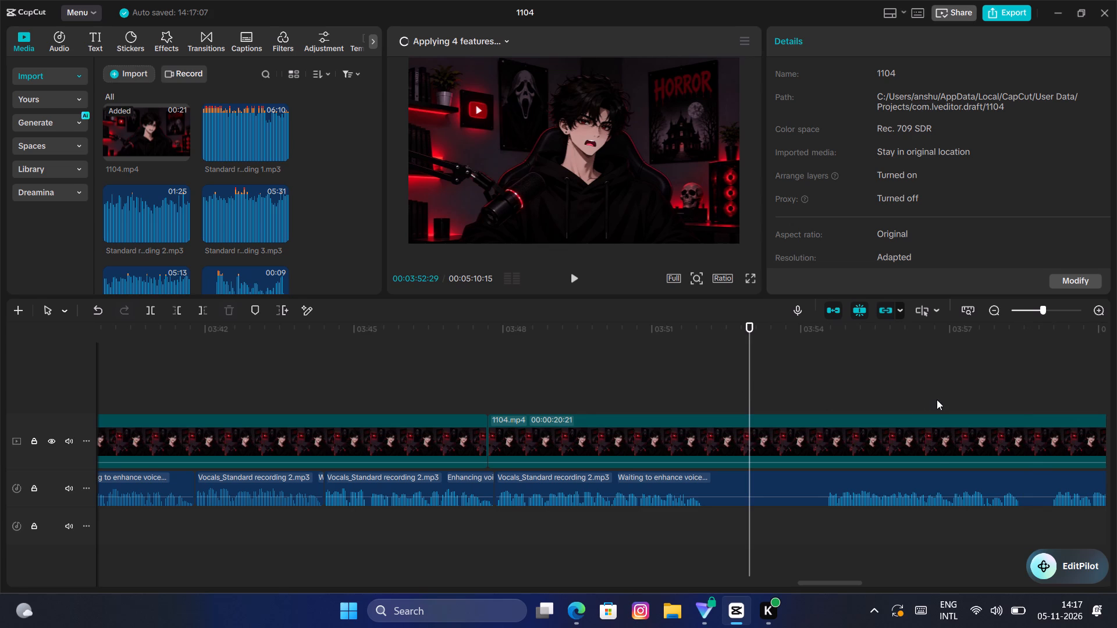
left_click(935, 398)
key("space")
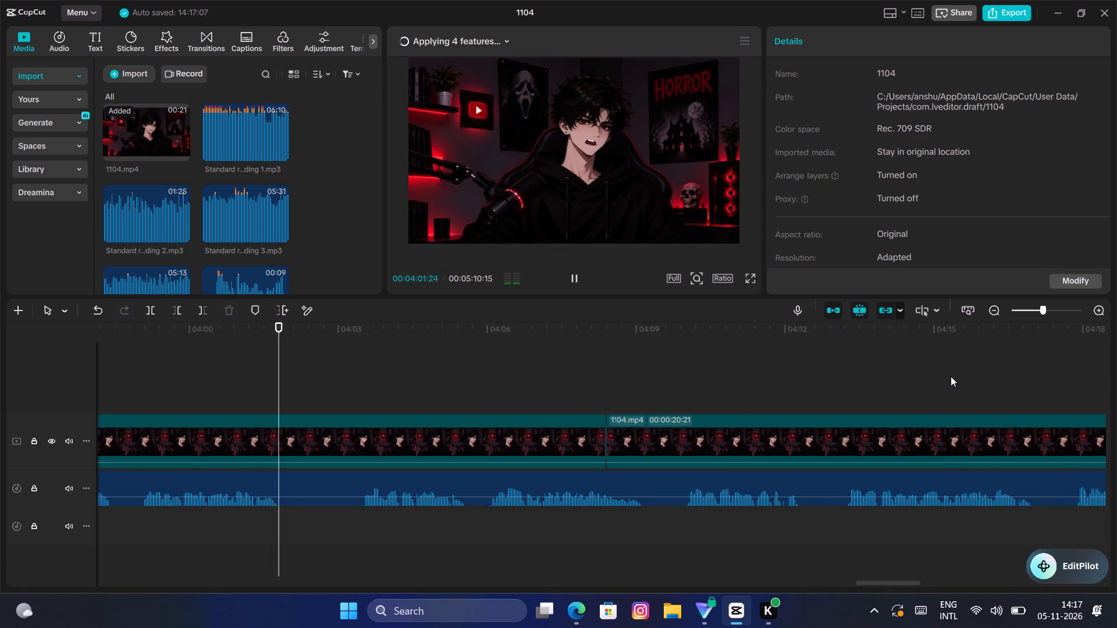
key("space")
left_click(422, 408)
left_click_drag(419, 407, 410, 405)
left_click_drag(397, 402, 303, 391)
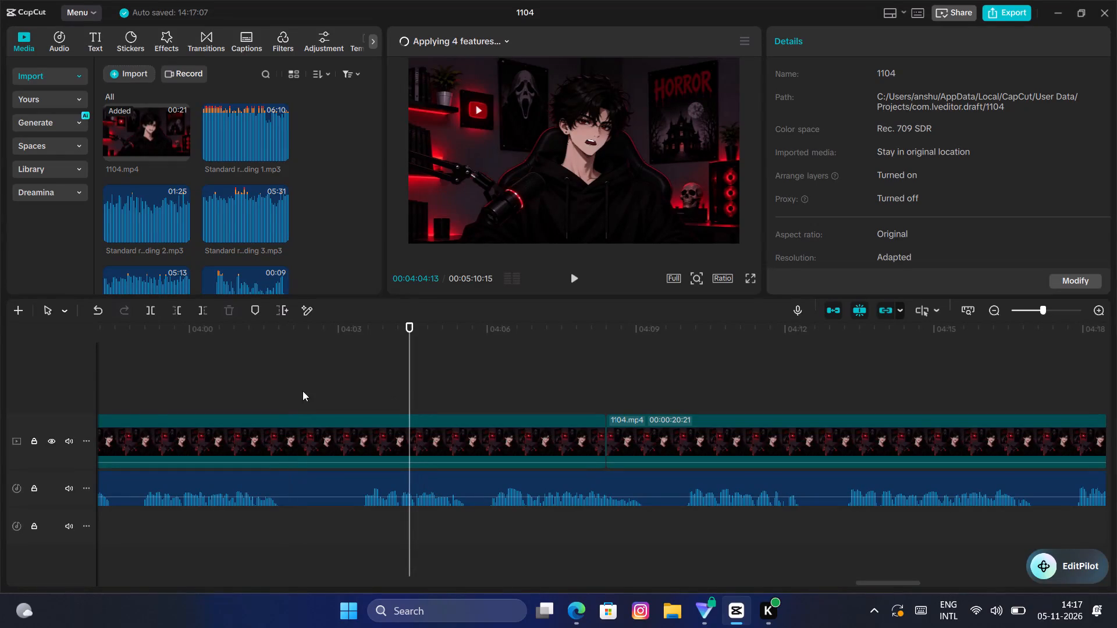
left_click_drag(303, 391, 141, 402)
left_click(142, 398)
left_click_drag(142, 396, 550, 413)
key("space")
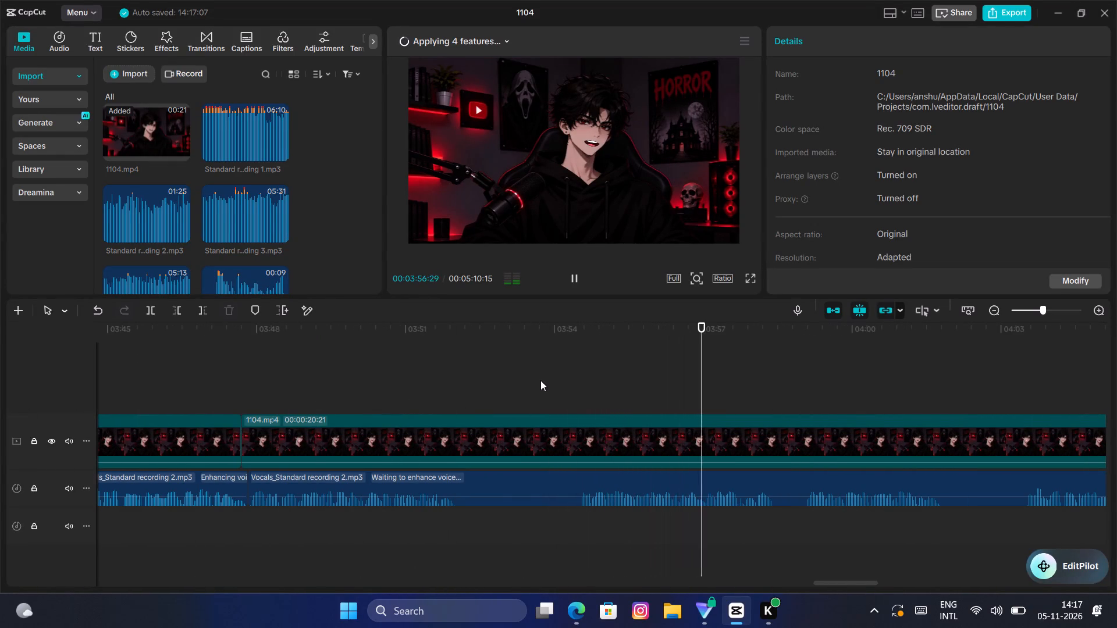
key("space")
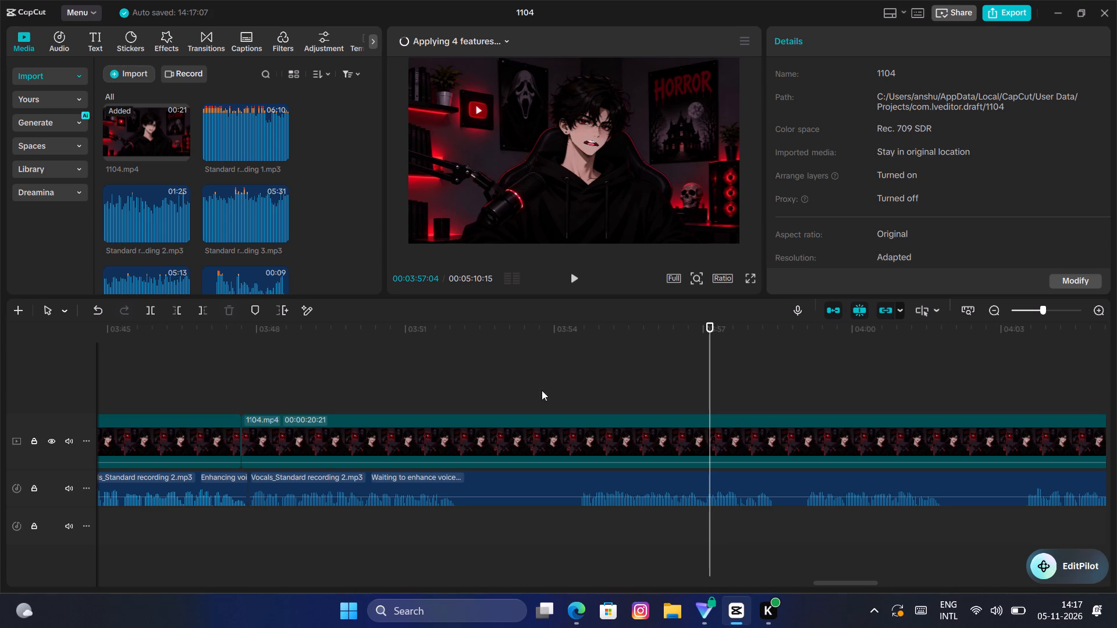
Play the vocals from 00:03:54:18 and split the last segment at 00:03:56:29, partway through its second phrase.
left_click(596, 371)
left_click_drag(593, 379, 585, 379)
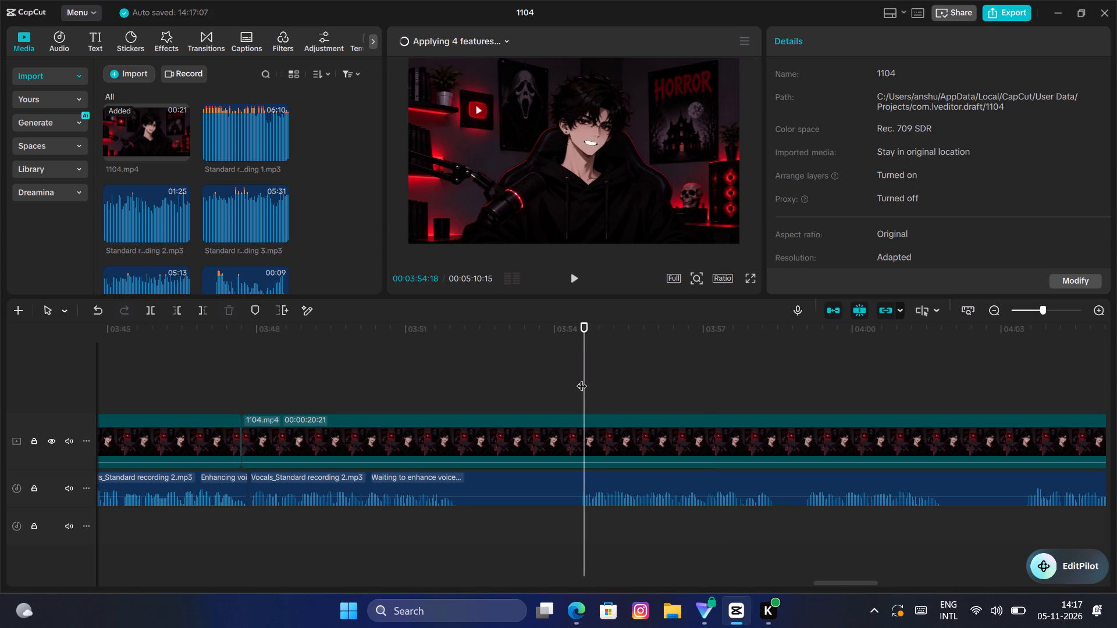
key("space")
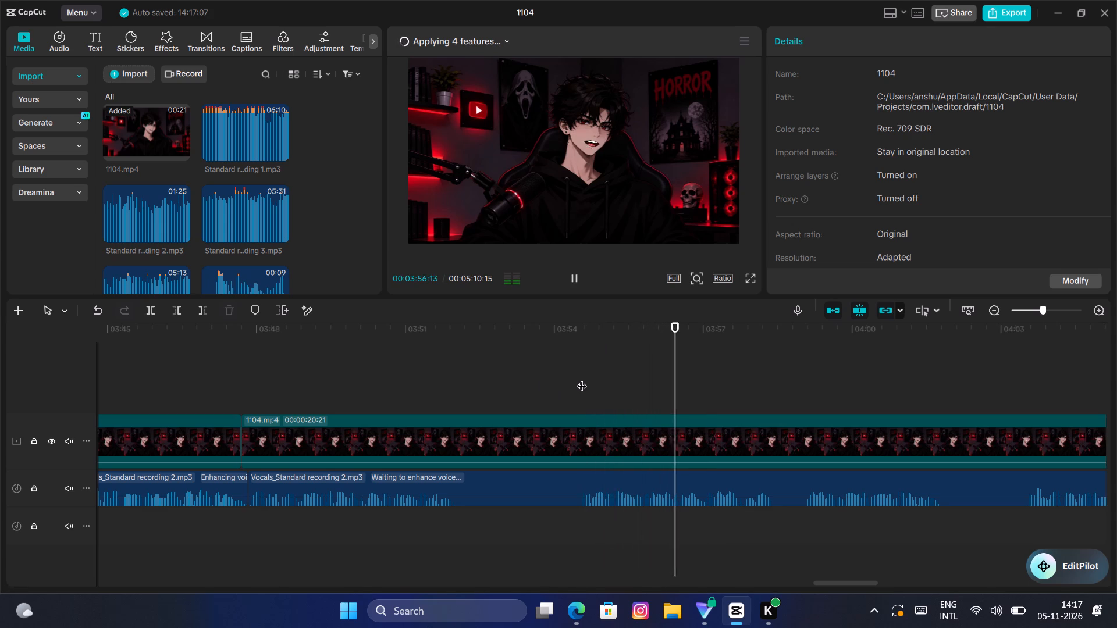
key("space")
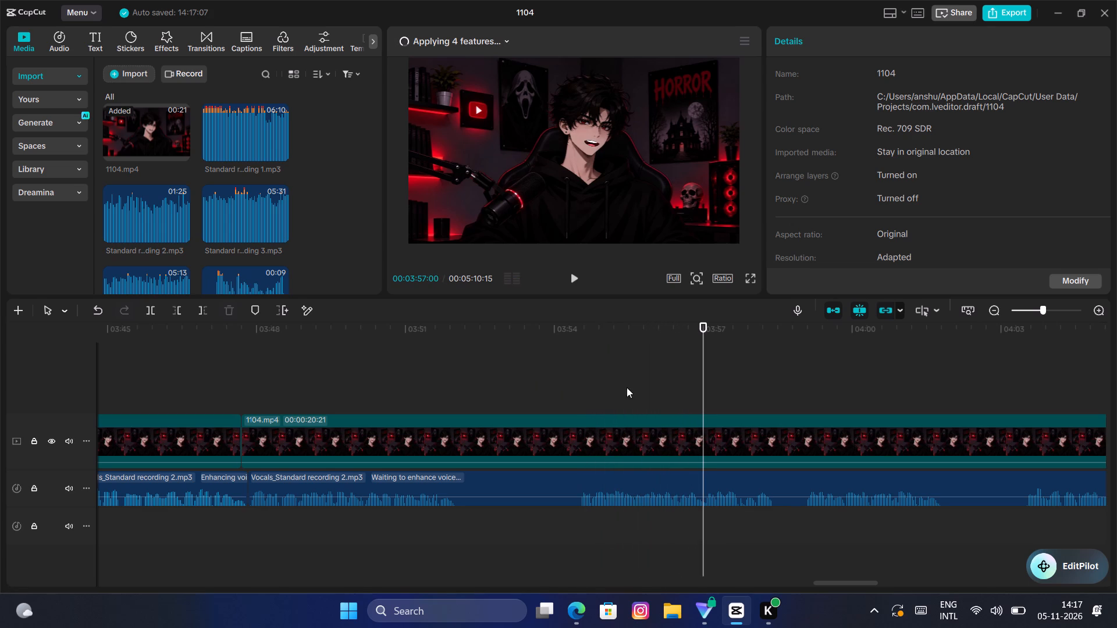
left_click(629, 472)
key("Left")
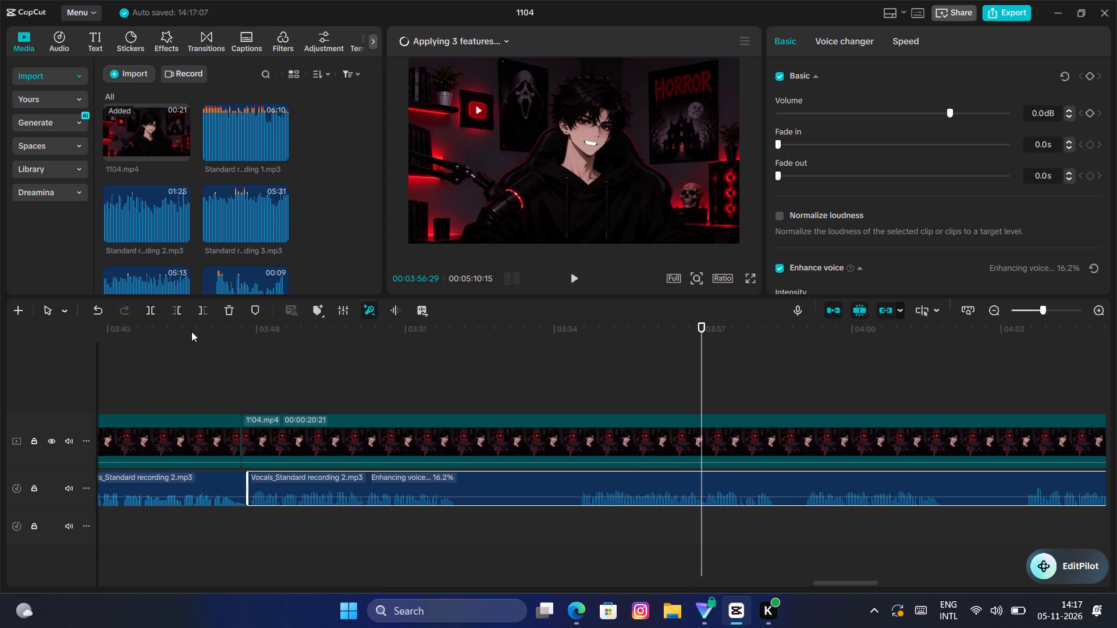
left_click(148, 311)
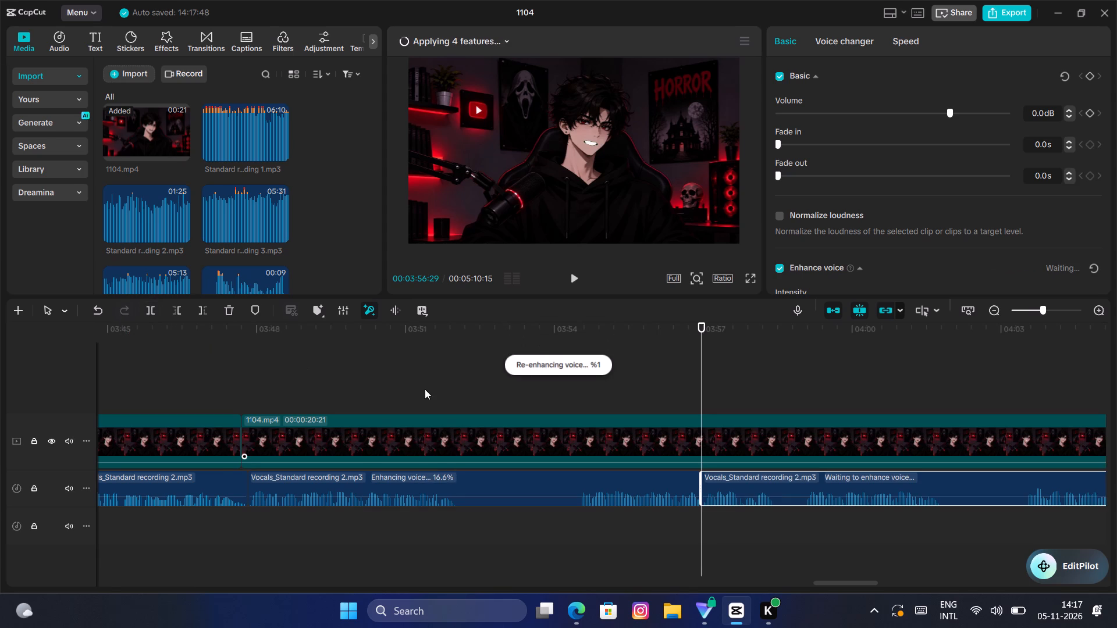
Split the preceding vocals segment at 00:03:52:01, at the end of its first phrase.
left_click(464, 367)
left_click_drag(465, 367, 457, 384)
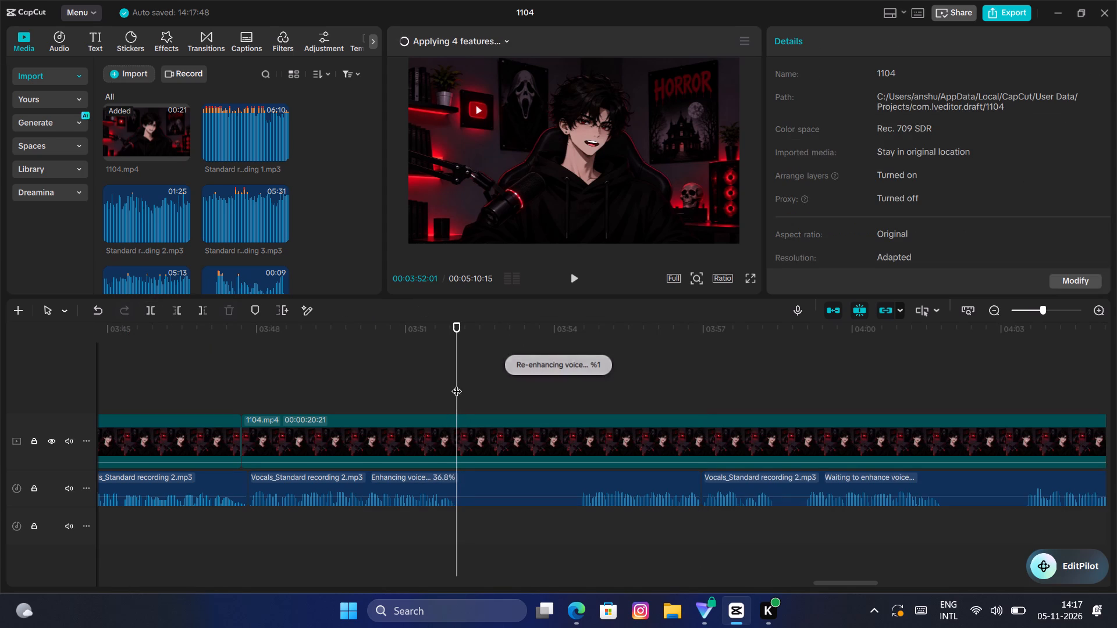
left_click(412, 484)
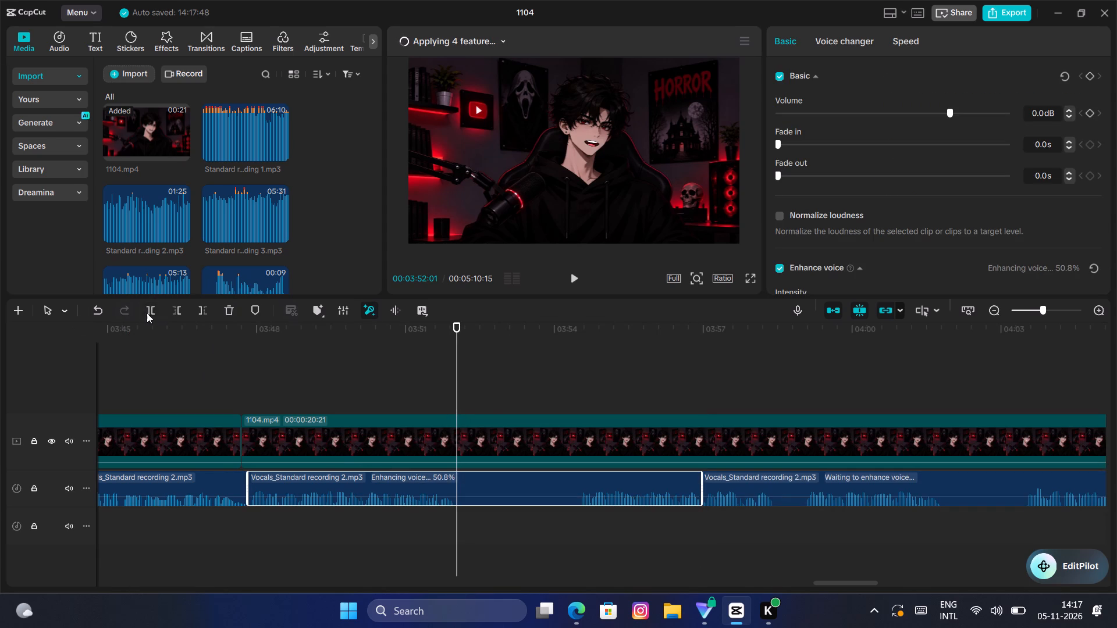
left_click(146, 313)
Trim the silent start of the new middle vocals segment to 00:03:54:16 and move it back beside the preceding segment.
left_click_drag(455, 380, 589, 416)
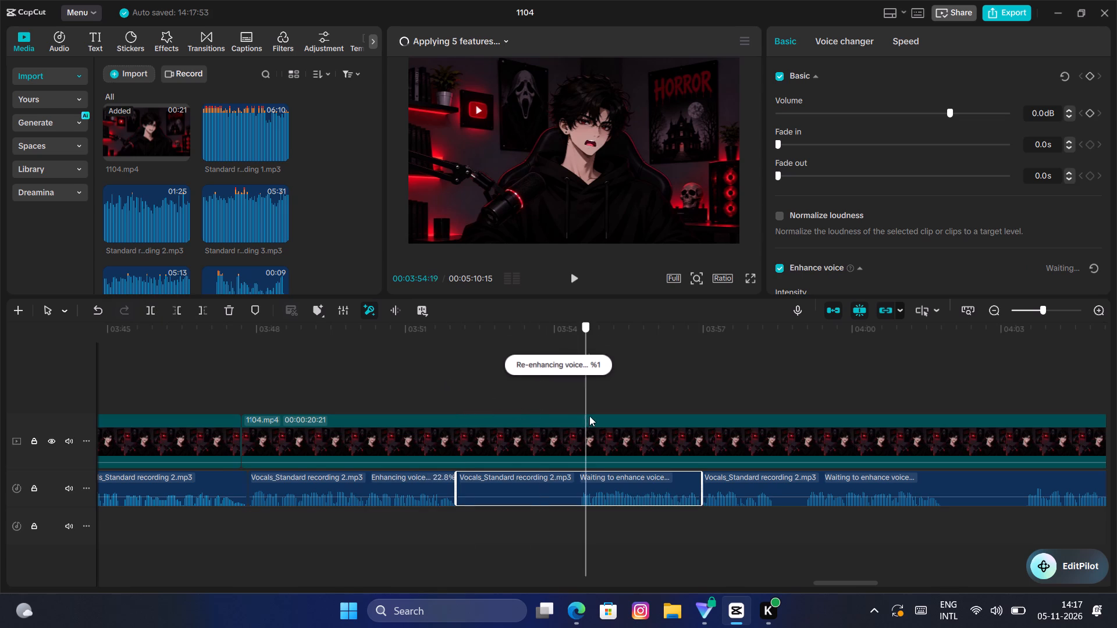
left_click_drag(589, 416, 581, 418)
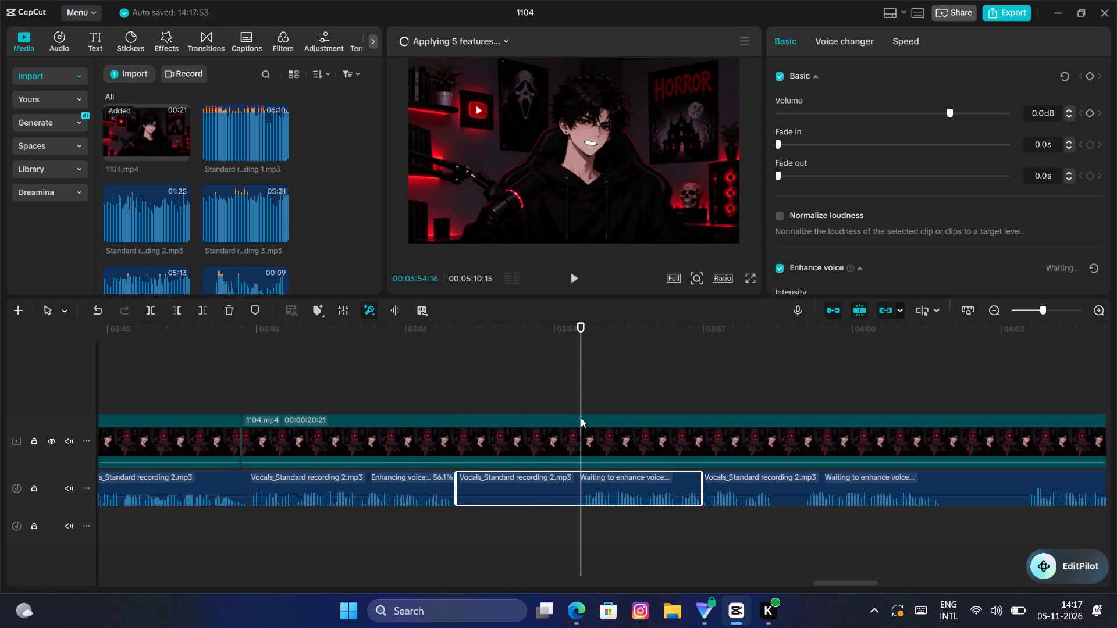
key("q")
left_click_drag(613, 484, 494, 484)
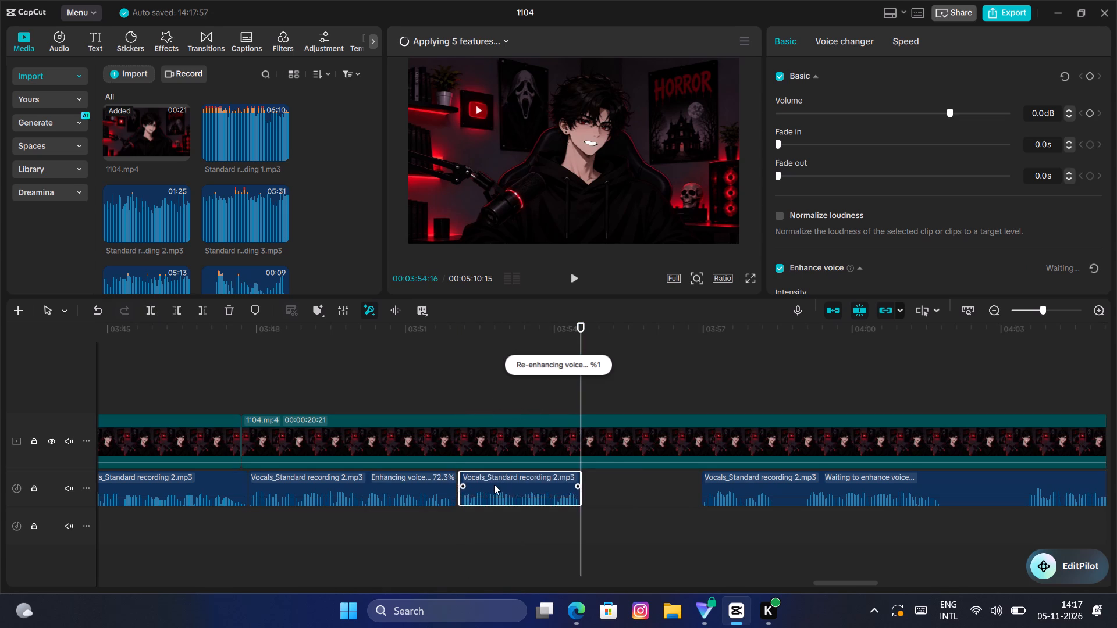
Trim the start of the last vocals segment to 00:03:59:02 and move it back beside the preceding segment.
left_click(781, 398)
left_click_drag(781, 398, 806, 399)
left_click(781, 486)
key("q")
left_click_drag(863, 479, 658, 483)
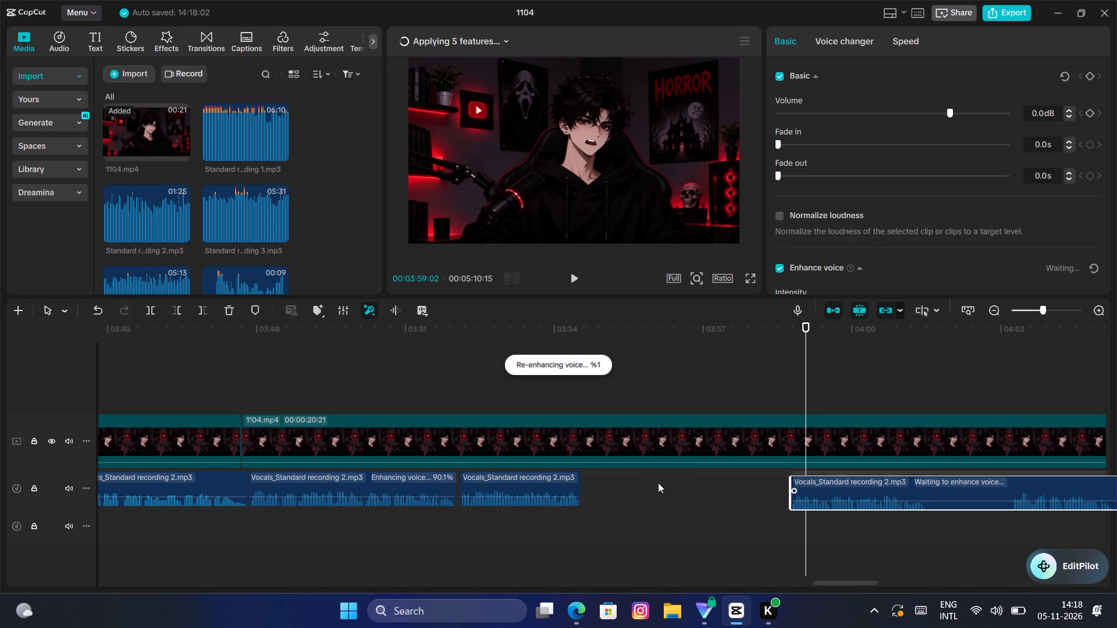
left_click_drag(658, 483, 638, 480)
Close the small gaps near 00:03:52 and 00:03:54 by moving the last two vocals segments against their preceding segments.
left_click(449, 380)
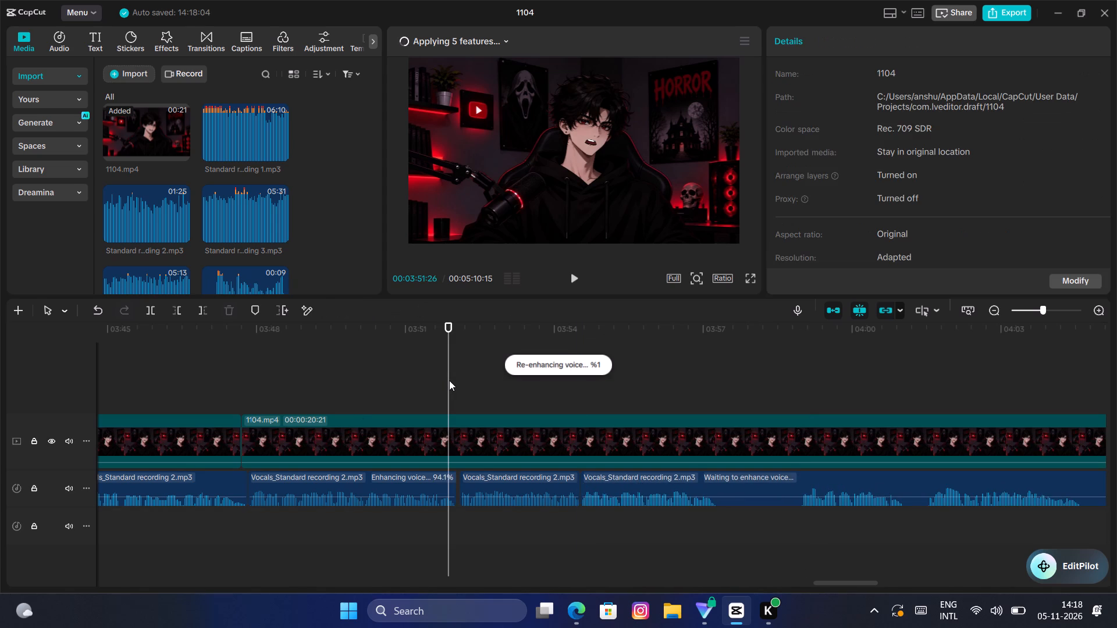
key("c")
double_click(489, 481)
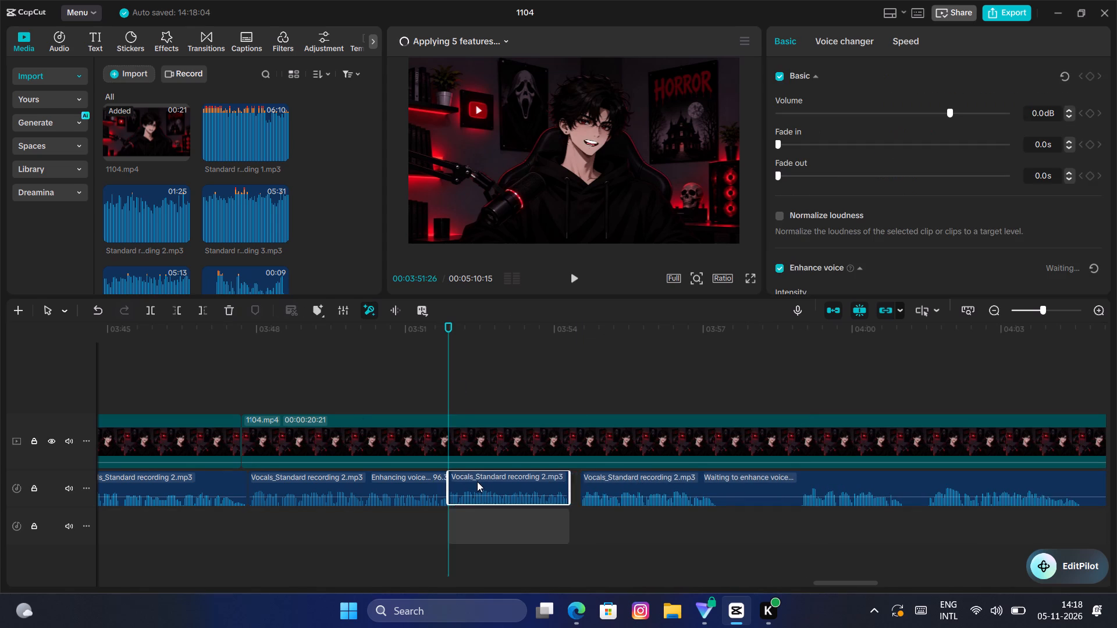
double_click(609, 486)
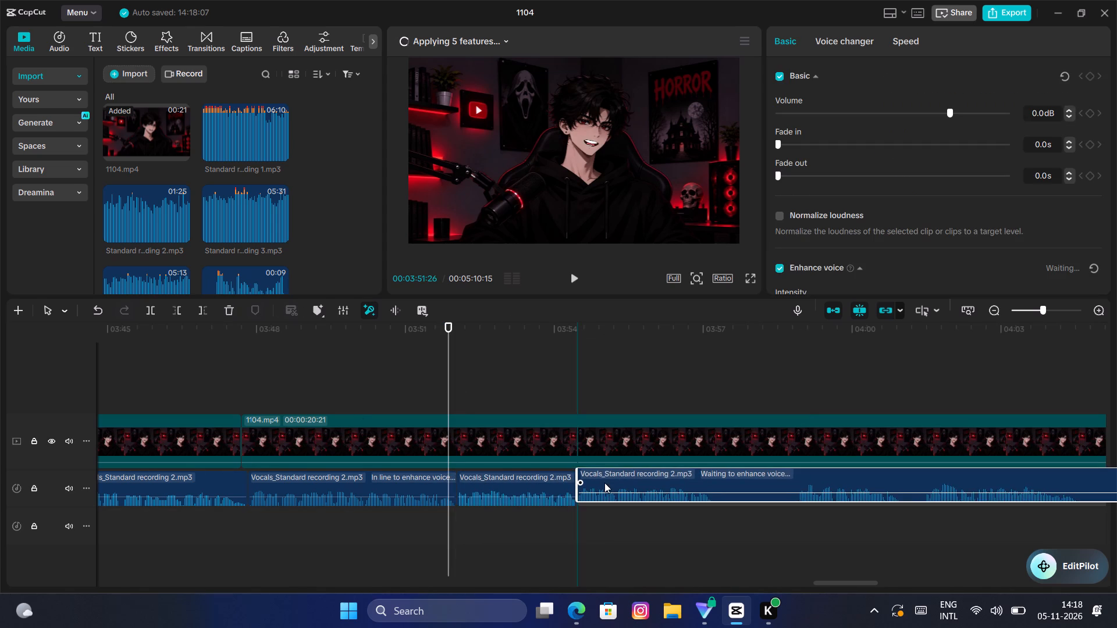
Play the vocals from about 00:03:51 and split the last segment at 00:03:57:06, at the end of its first phrase.
left_click(440, 370)
key("space")
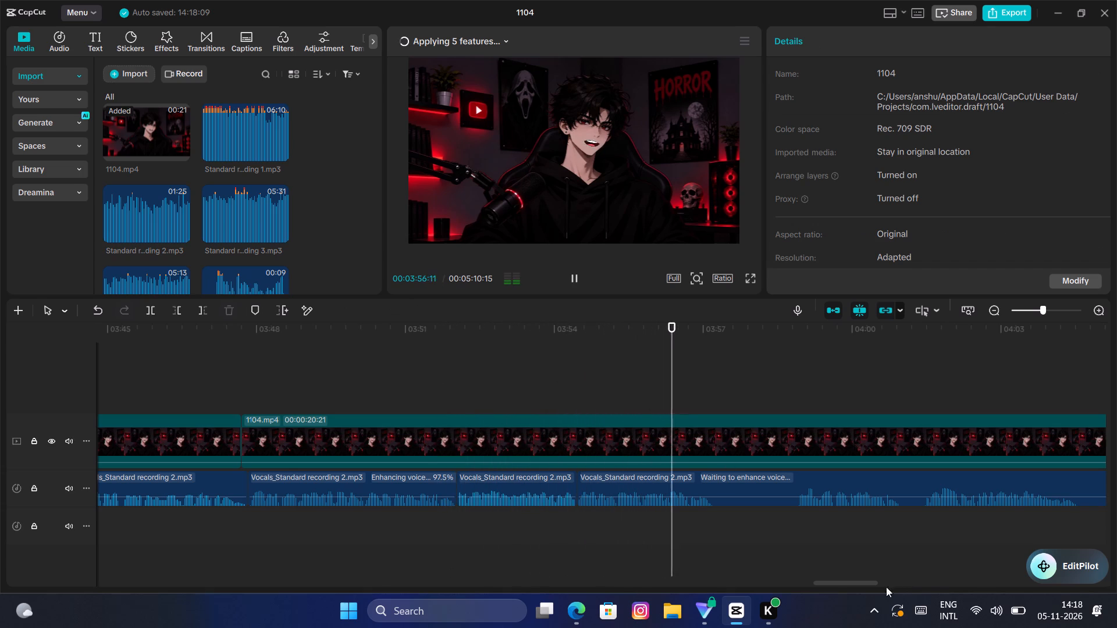
left_click_drag(863, 580, 878, 582)
key("space")
key("space")
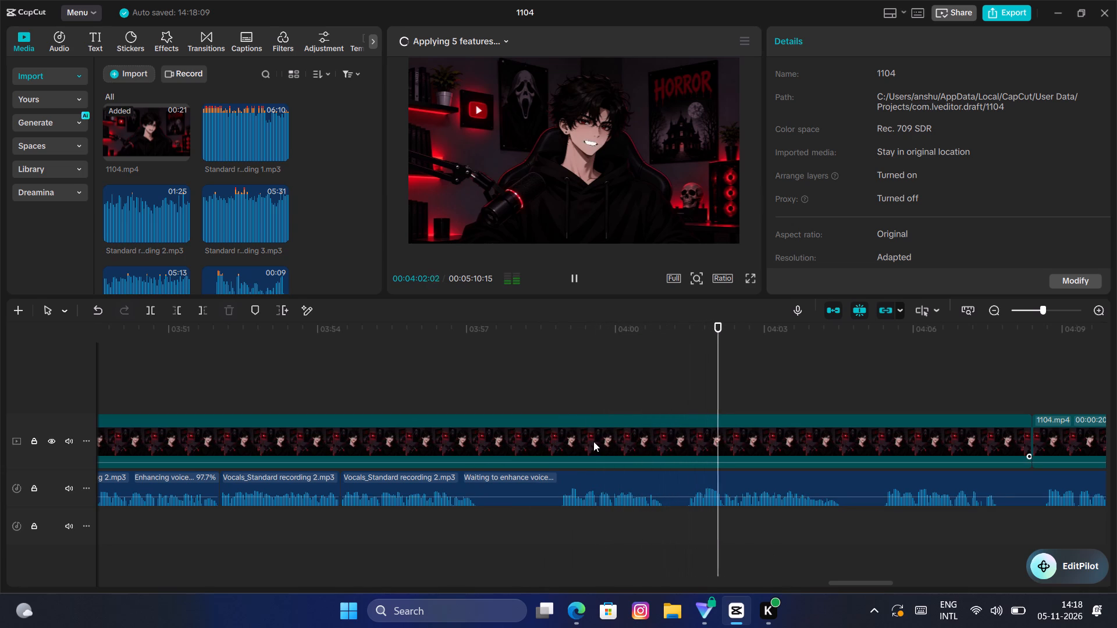
left_click(553, 397)
left_click_drag(553, 397, 476, 415)
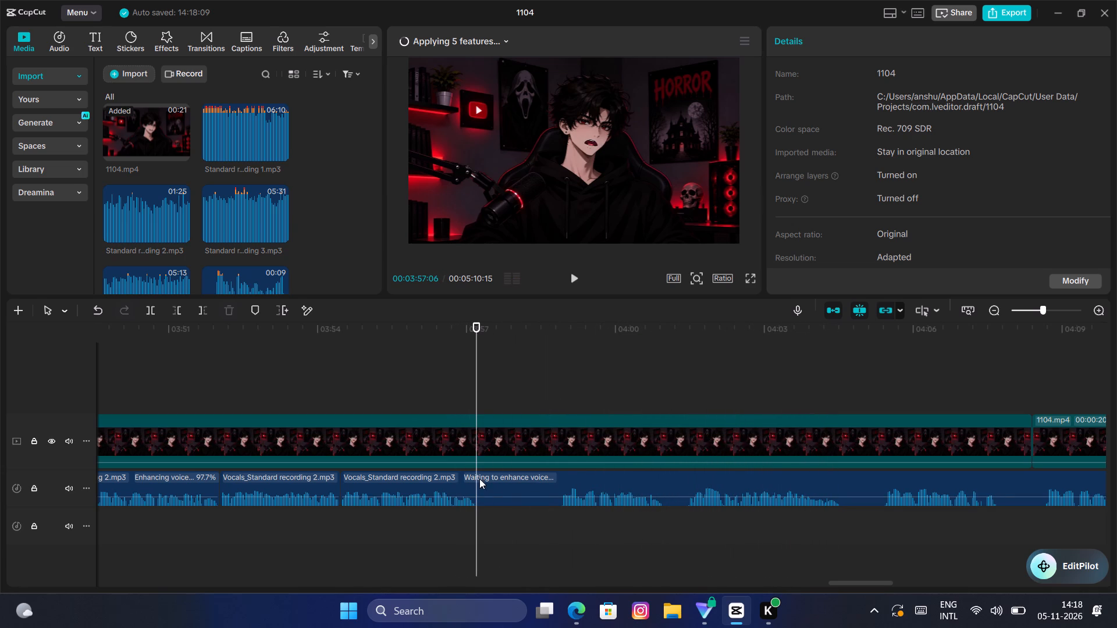
left_click(490, 490)
left_click(156, 309)
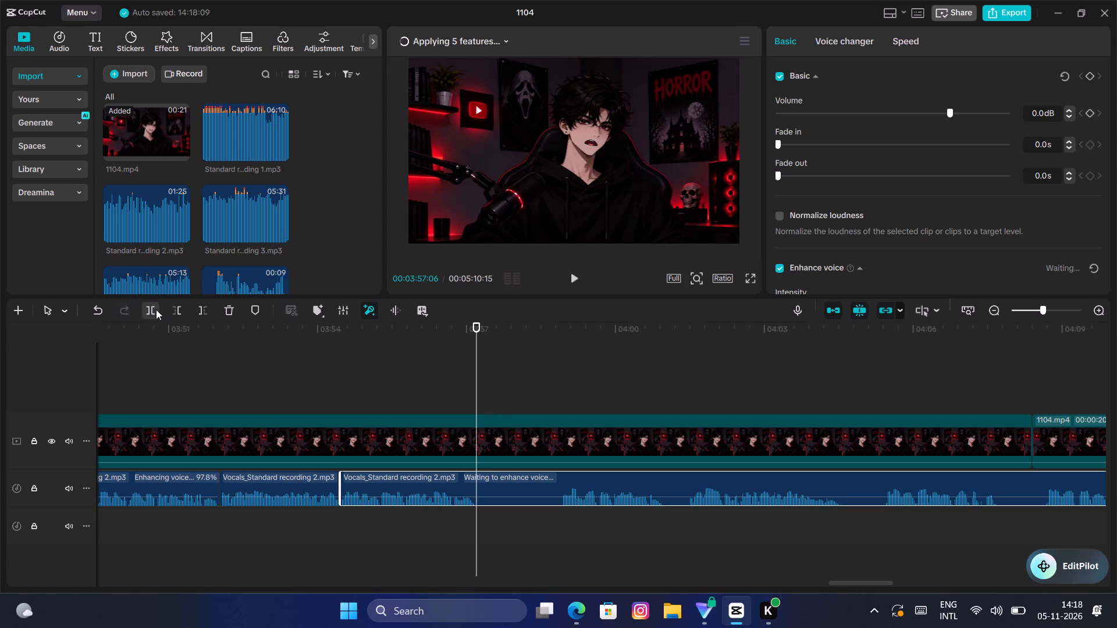
Trim the silent start of the new last vocals segment to 00:03:58:28 and move it against the preceding segment.
left_click_drag(479, 379, 569, 407)
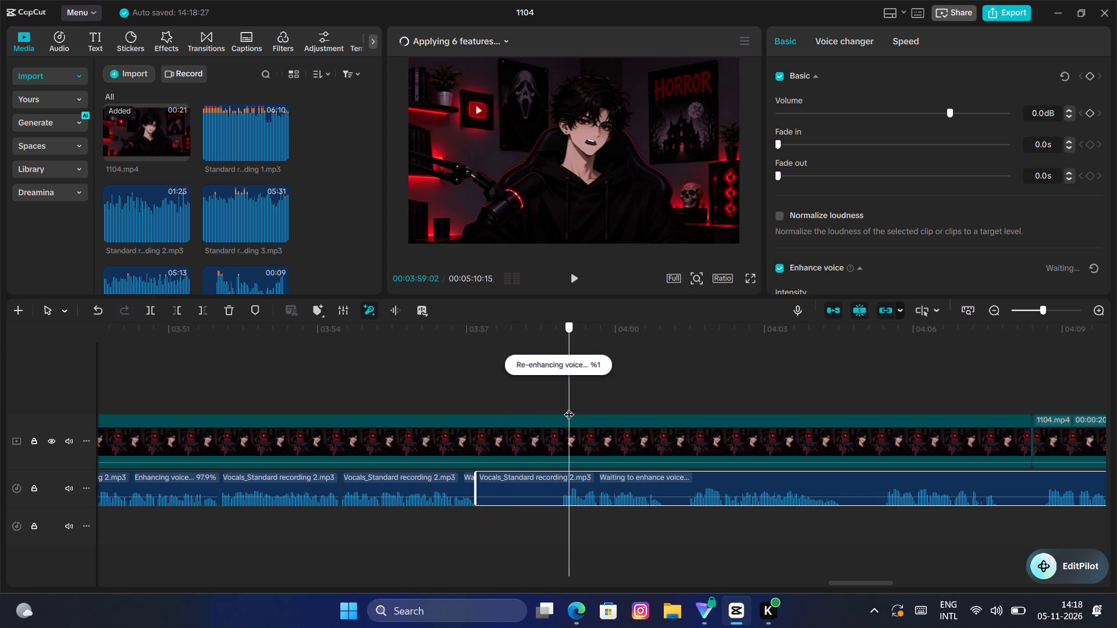
left_click_drag(569, 407, 562, 411)
key("q")
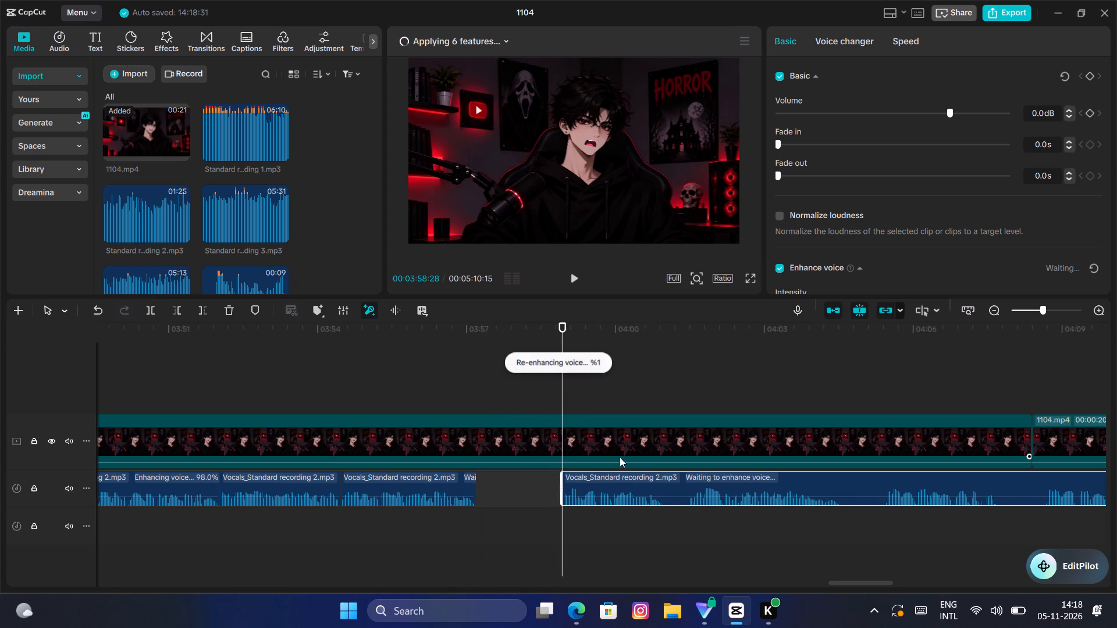
left_click_drag(627, 480, 543, 487)
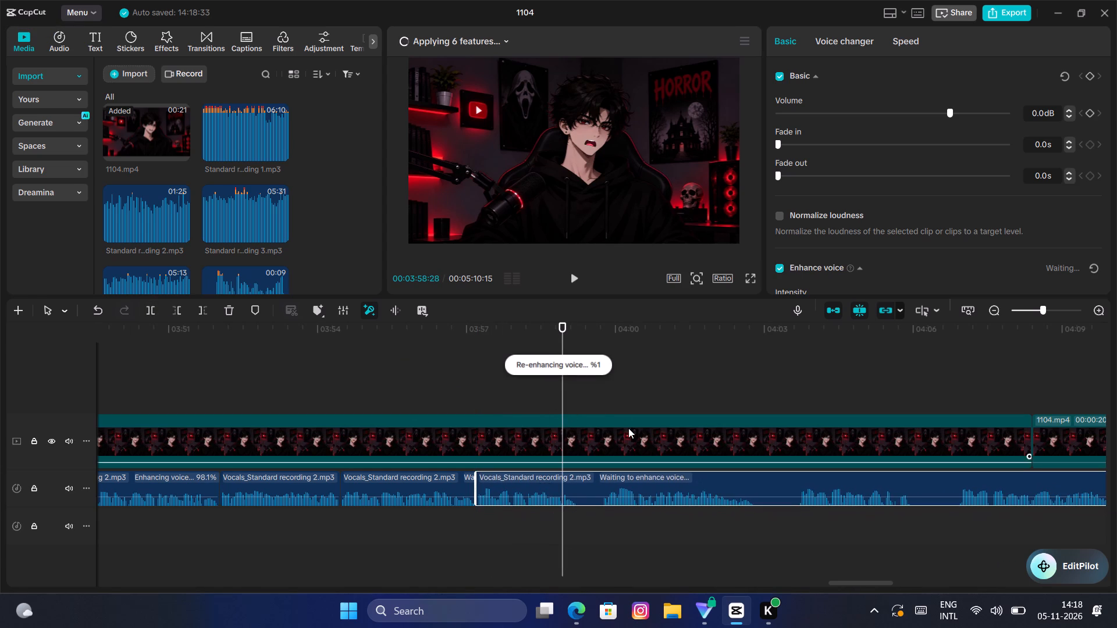
Split the last vocals segment at 00:03:59:07, at the end of its first phrase.
left_click(579, 398)
left_click_drag(579, 398, 577, 404)
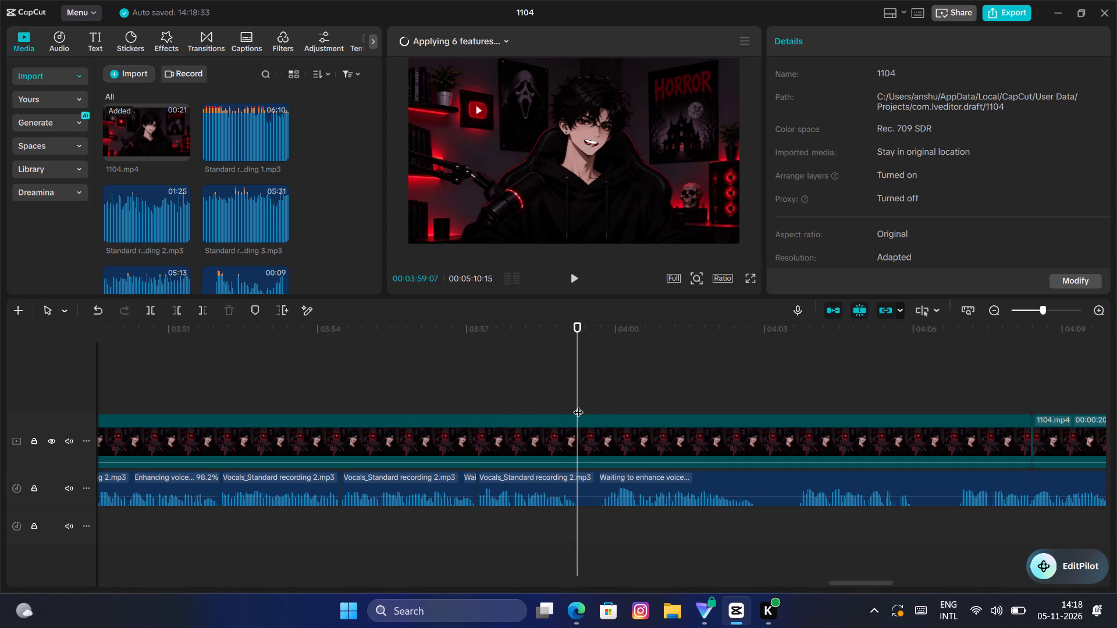
left_click(607, 483)
left_click(143, 306)
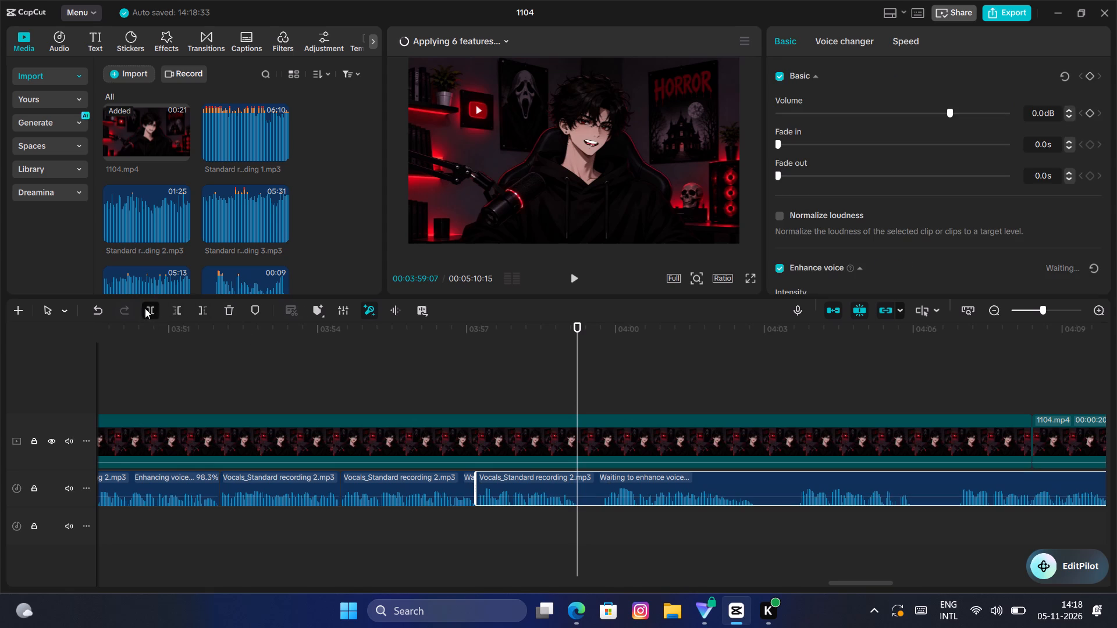
Trim the silent start of the last vocals segment to 00:03:59:24 and move it against the preceding segment.
left_click_drag(574, 382, 598, 381)
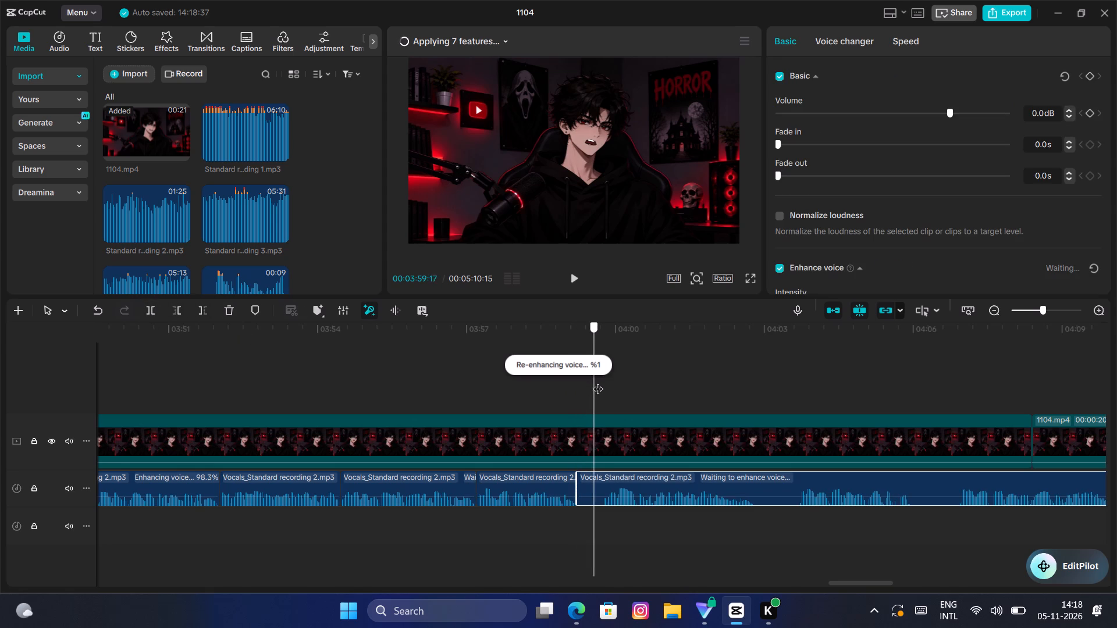
left_click_drag(598, 381, 605, 380)
key("q")
left_click_drag(655, 479, 627, 479)
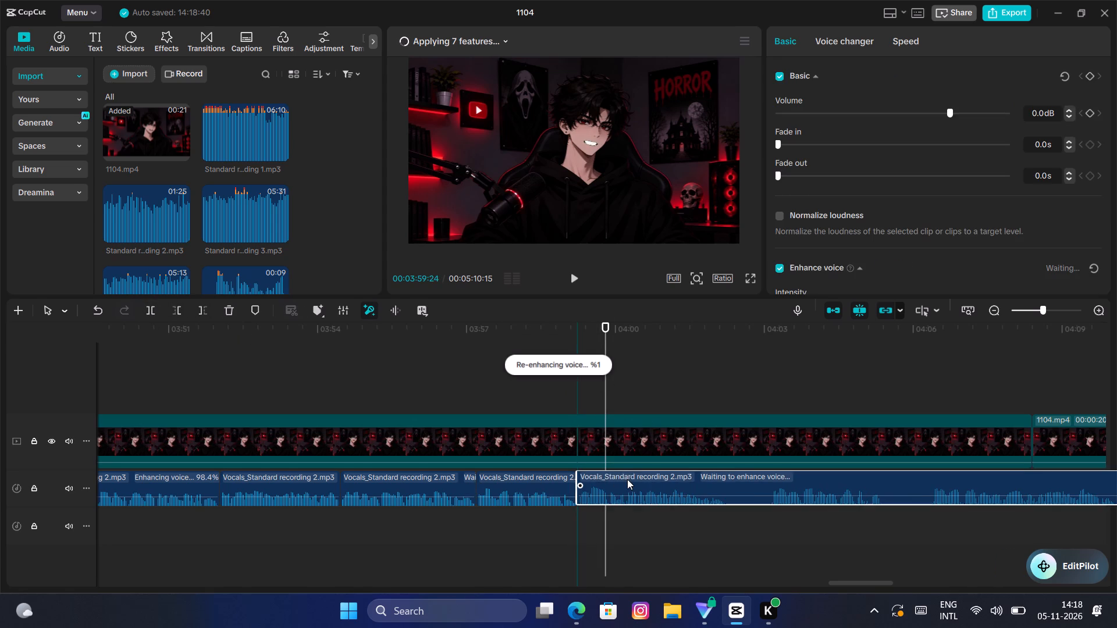
left_click_drag(627, 479, 628, 480)
Split the last vocals segment at 00:04:02:07, at the end of its first phrase.
left_click(628, 390)
left_click_drag(629, 390, 726, 408)
left_click(749, 497)
left_click(145, 308)
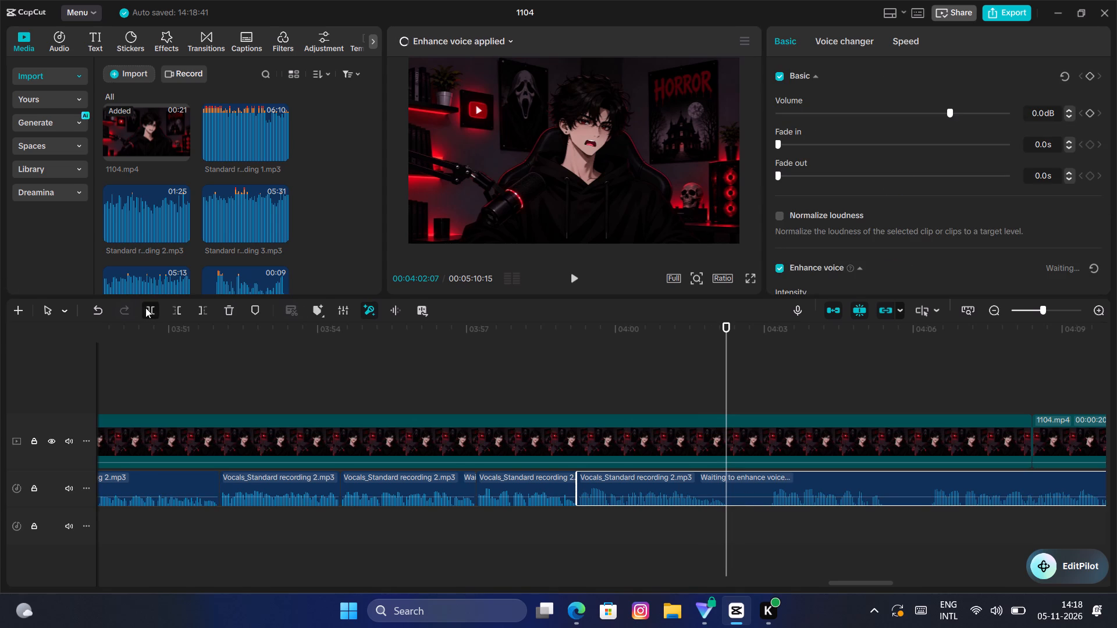
Trim the silent start of the new last vocals segment to 00:04:03:04 and move it against the preceding segment.
left_click_drag(728, 363, 762, 371)
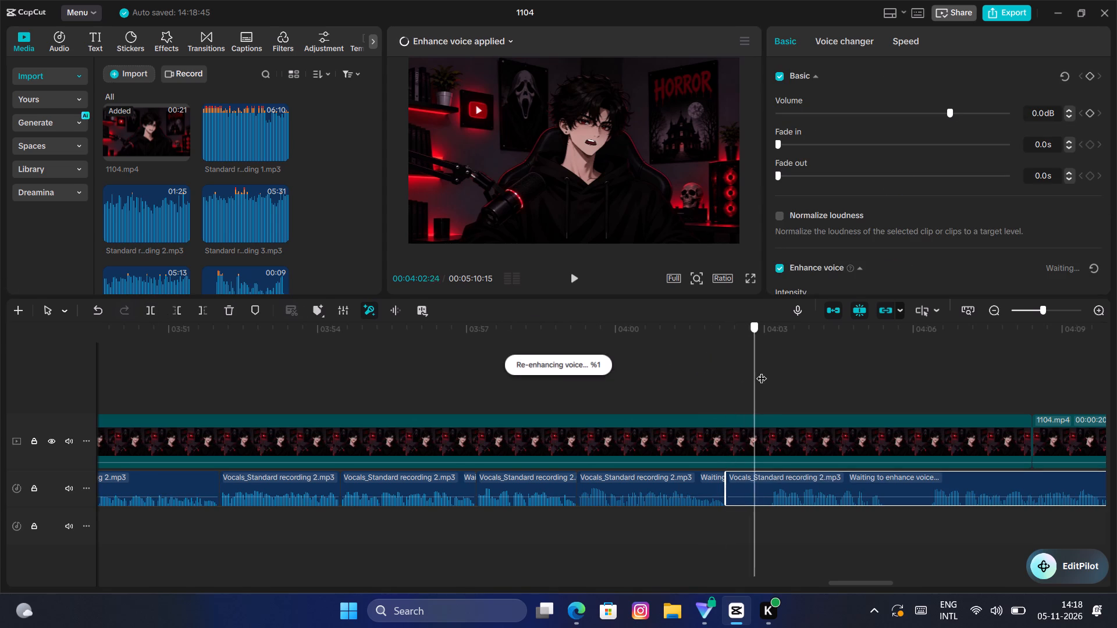
left_click_drag(762, 371, 775, 376)
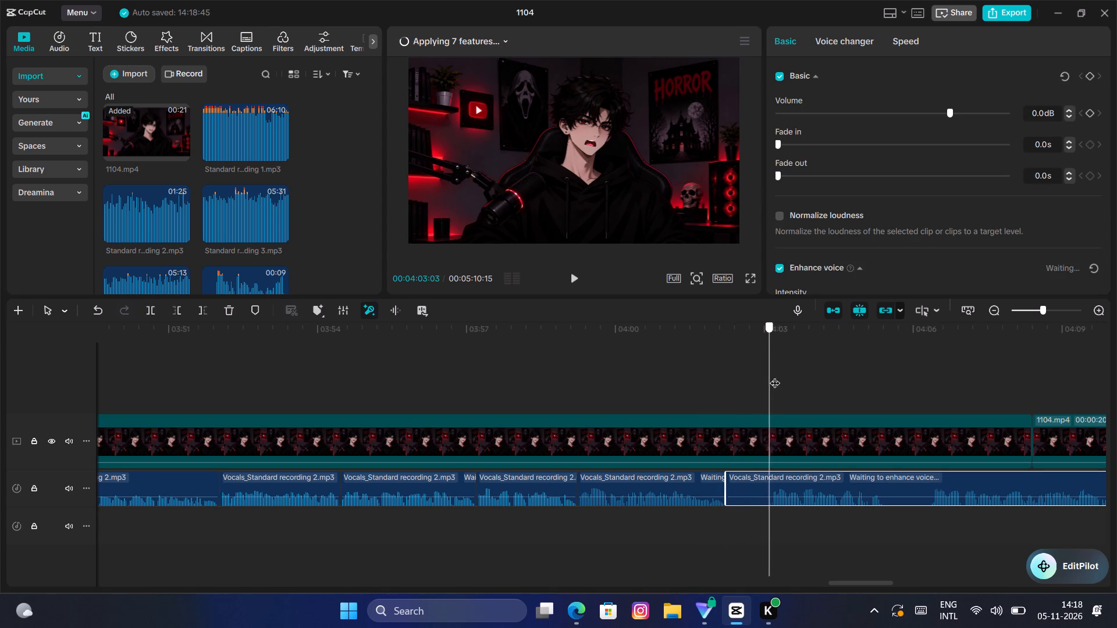
left_click_drag(775, 376, 771, 376)
key("q")
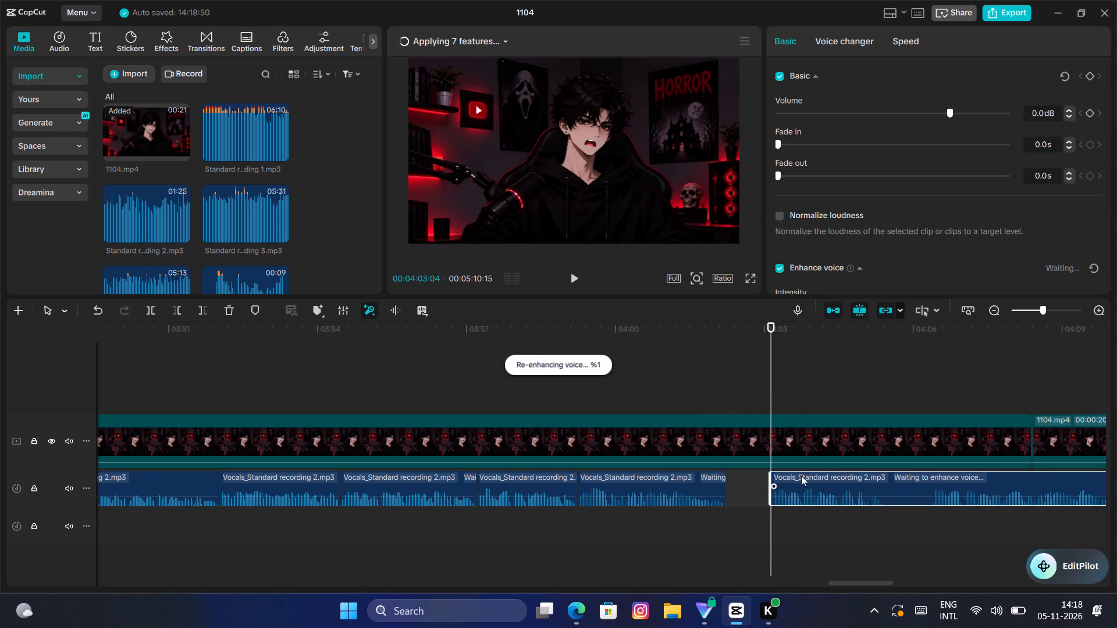
left_click_drag(805, 490, 762, 491)
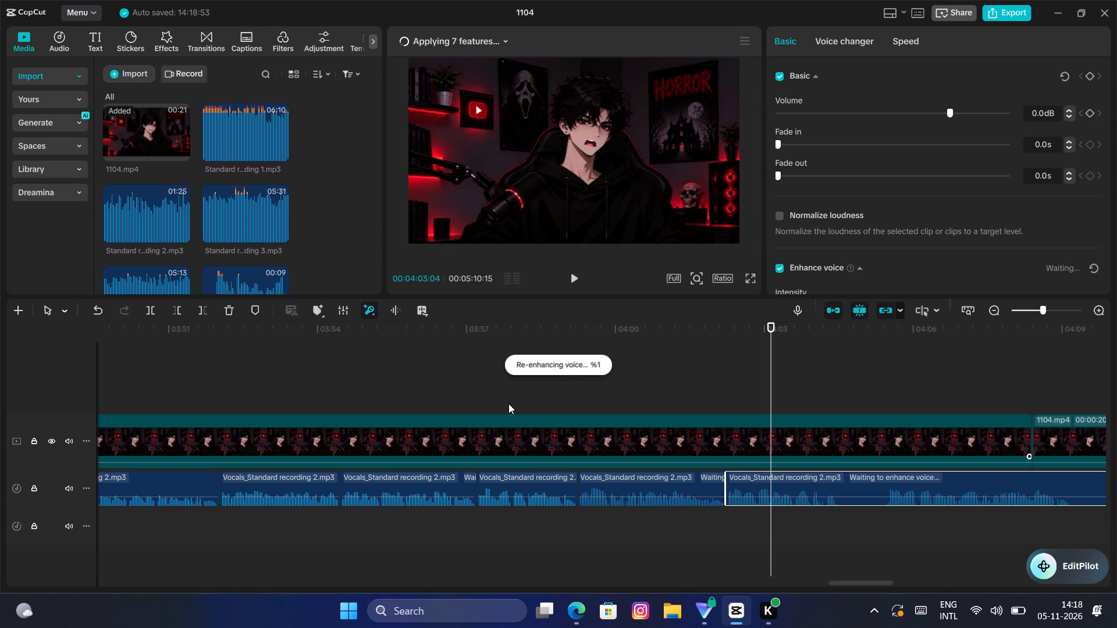
Play back the vocals, cut the last segment's first phrase by trimming its start to 00:04:05:13, and move it against the preceding segment.
left_click(507, 401)
left_click(433, 395)
key("space")
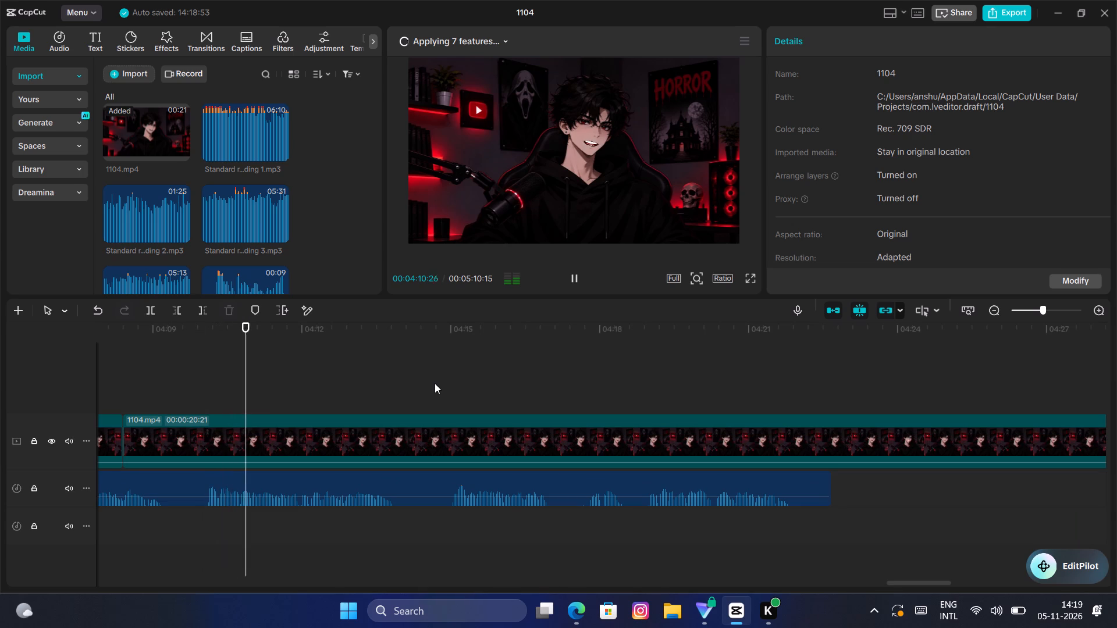
key("space")
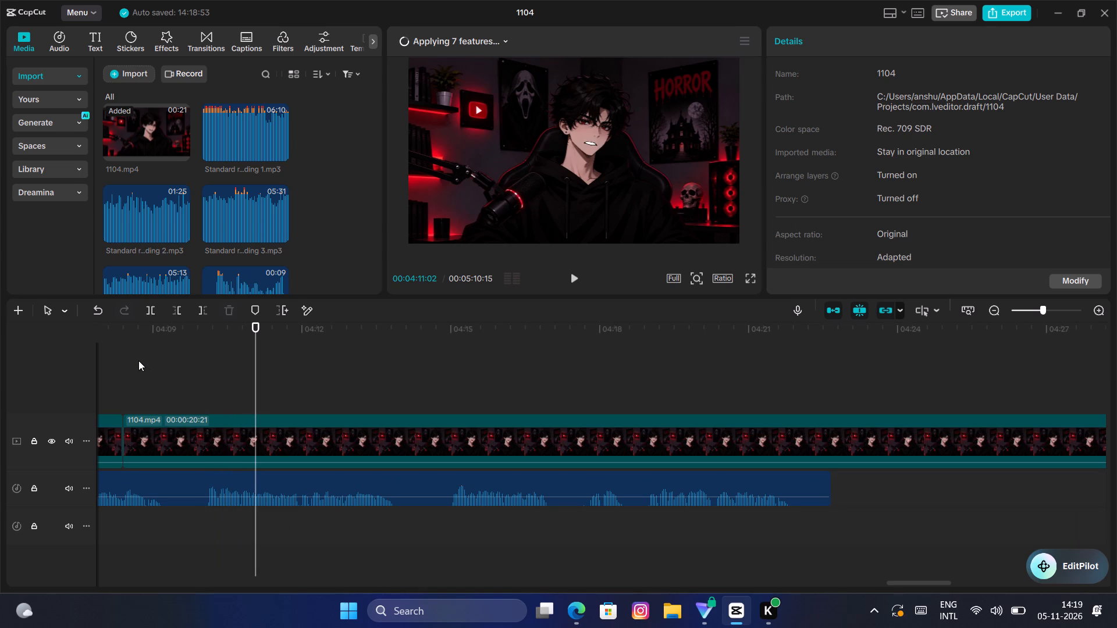
left_click(124, 350)
left_click_drag(124, 348, 401, 331)
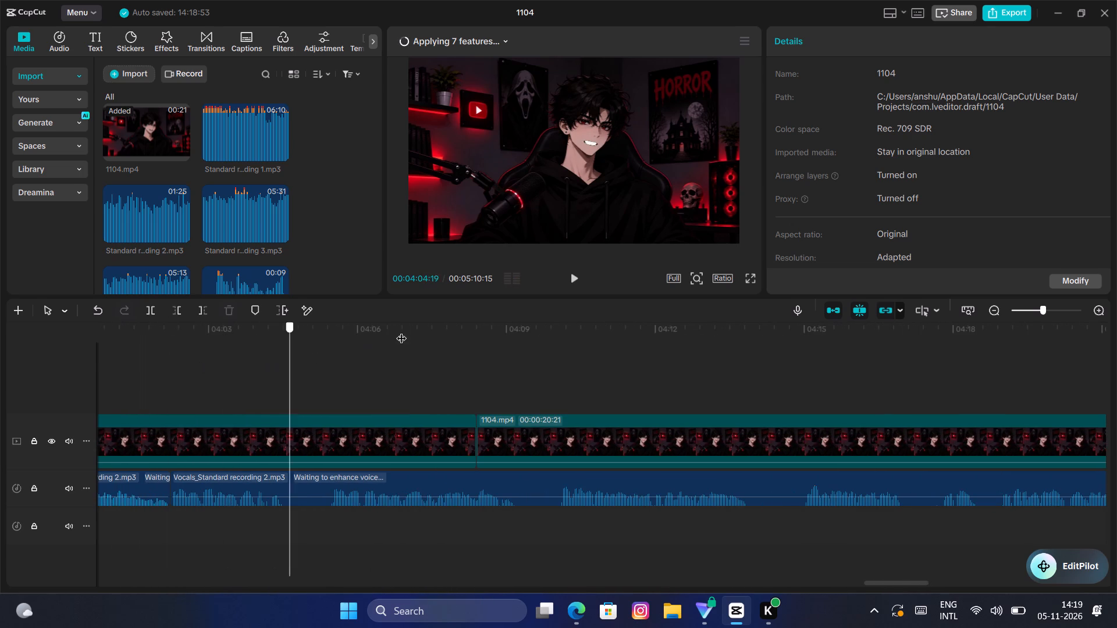
left_click_drag(401, 331, 332, 319)
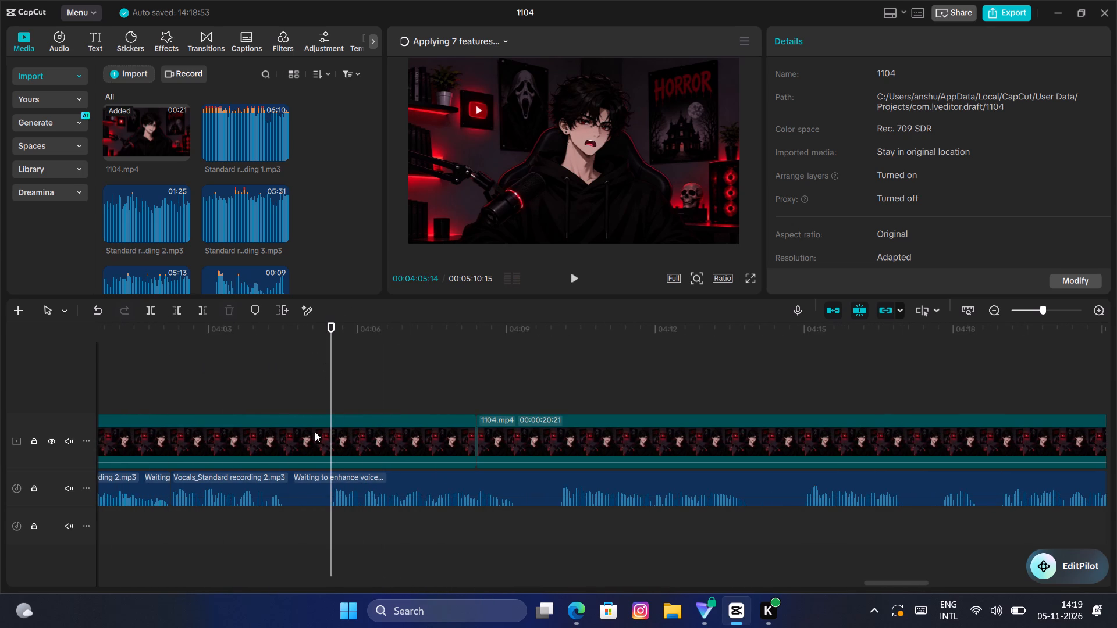
left_click(300, 483)
key("Left")
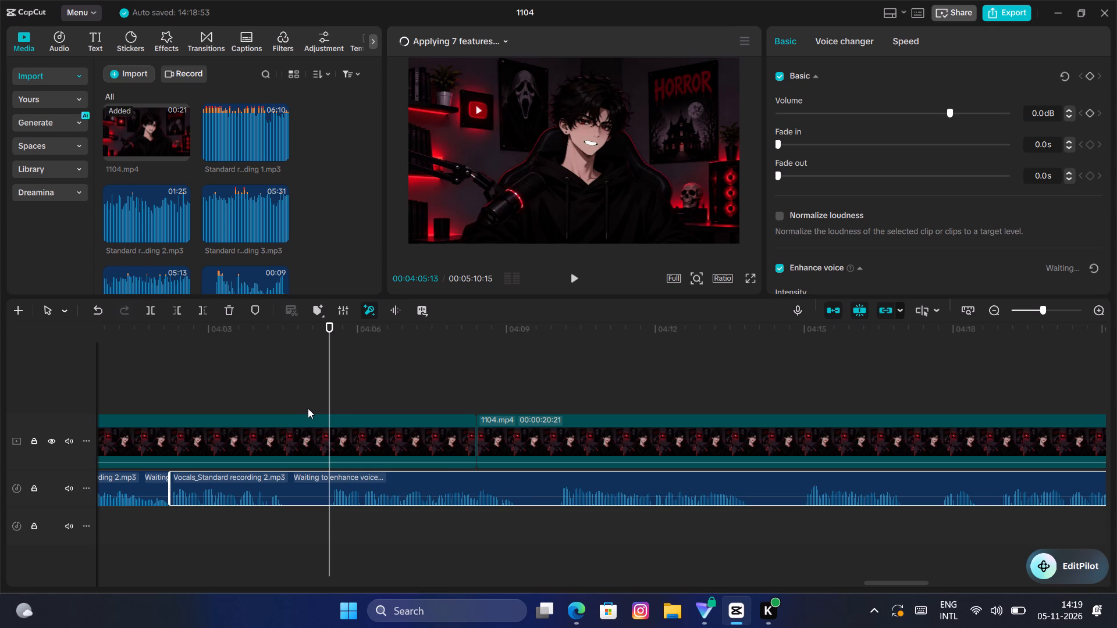
key("q")
left_click_drag(479, 485, 325, 485)
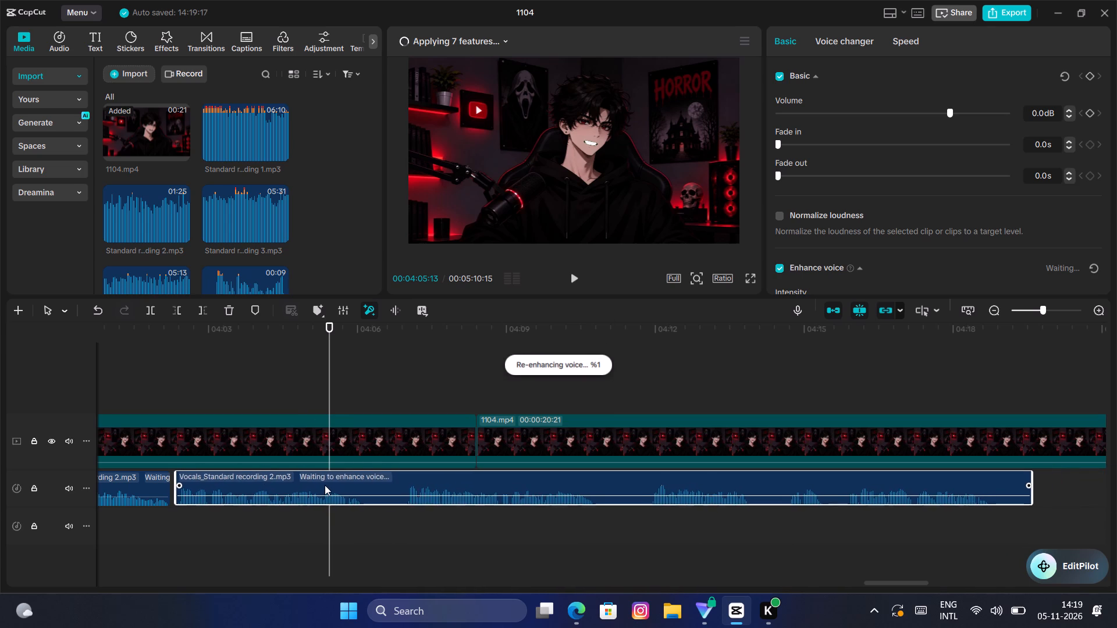
left_click_drag(325, 485, 325, 484)
Play the vocals from 00:04:05:13 and split the last segment at 00:04:05:29, at the end of its first phrase.
key("space")
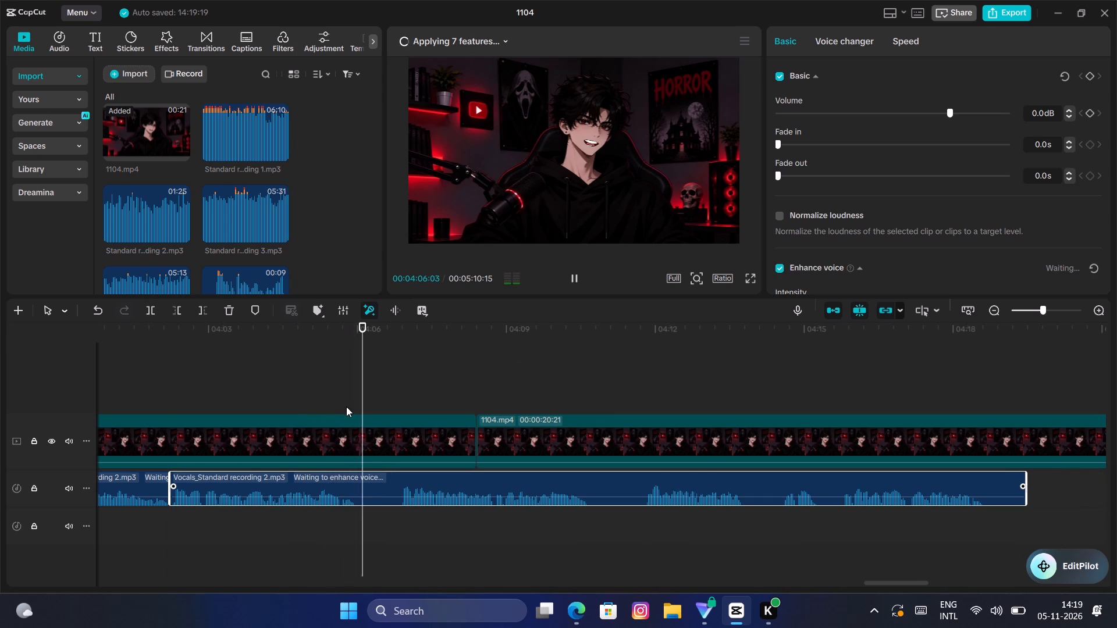
key("space")
double_click(353, 399)
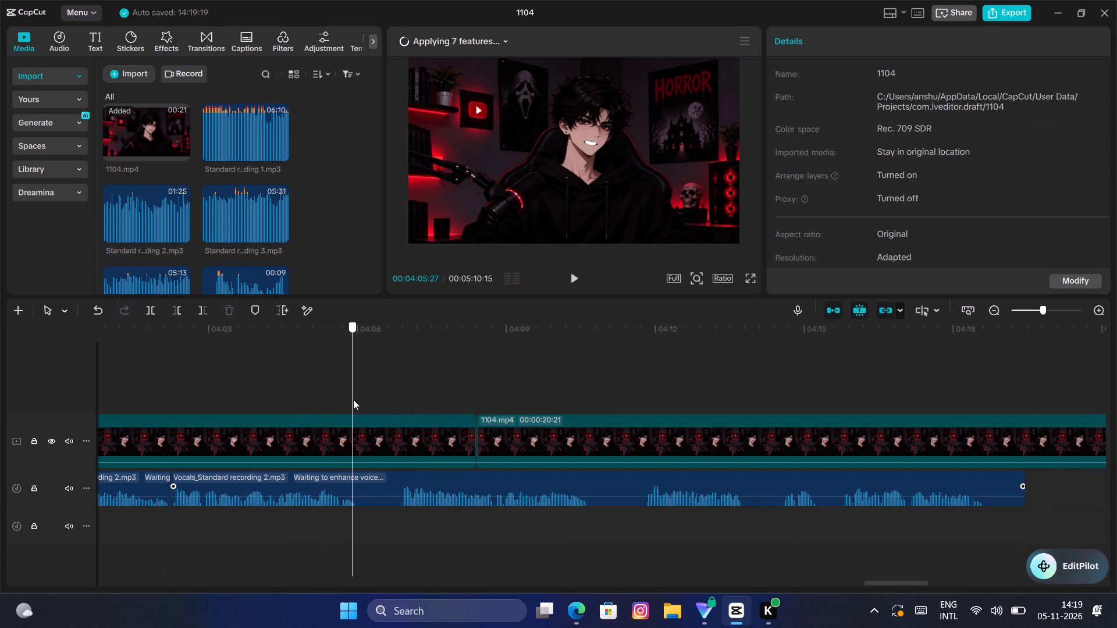
left_click(348, 498)
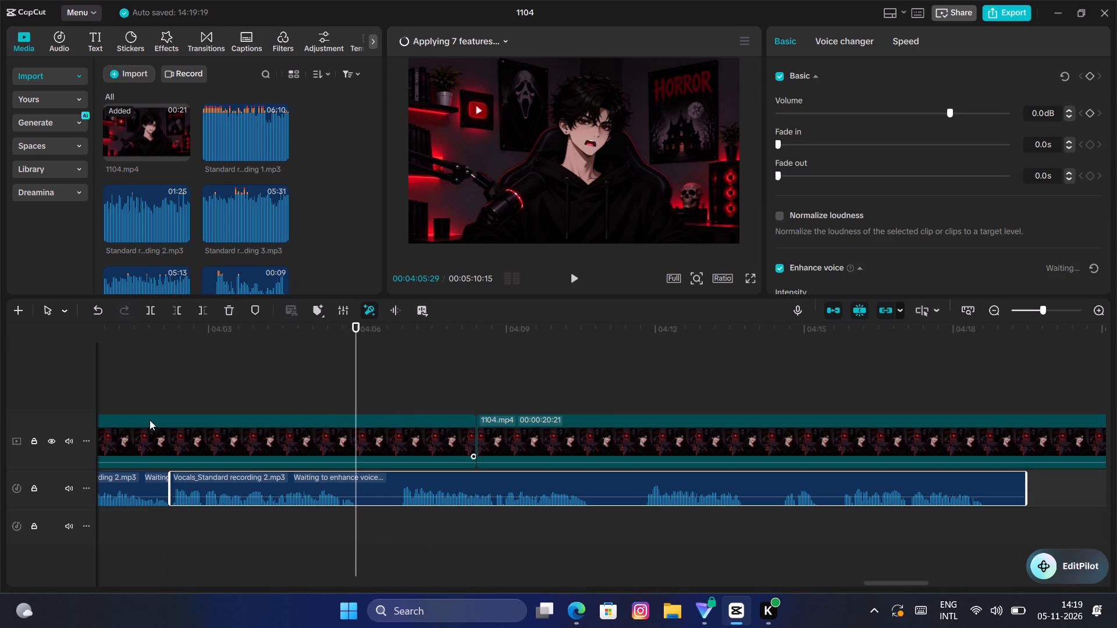
left_click(146, 308)
Trim the silent start of the new last vocals segment to 00:04:06:27 and move it against the preceding segment.
key("Right")
key("Right")
key("Right")
key("Right")
key("Right")
key("Right")
key("Right")
key("Right")
key("Right")
key("Right")
key("Right")
key("Right")
key("Right")
key("Right")
key("Right")
key("Right")
key("Right")
key("Right")
key("Right")
key("Right")
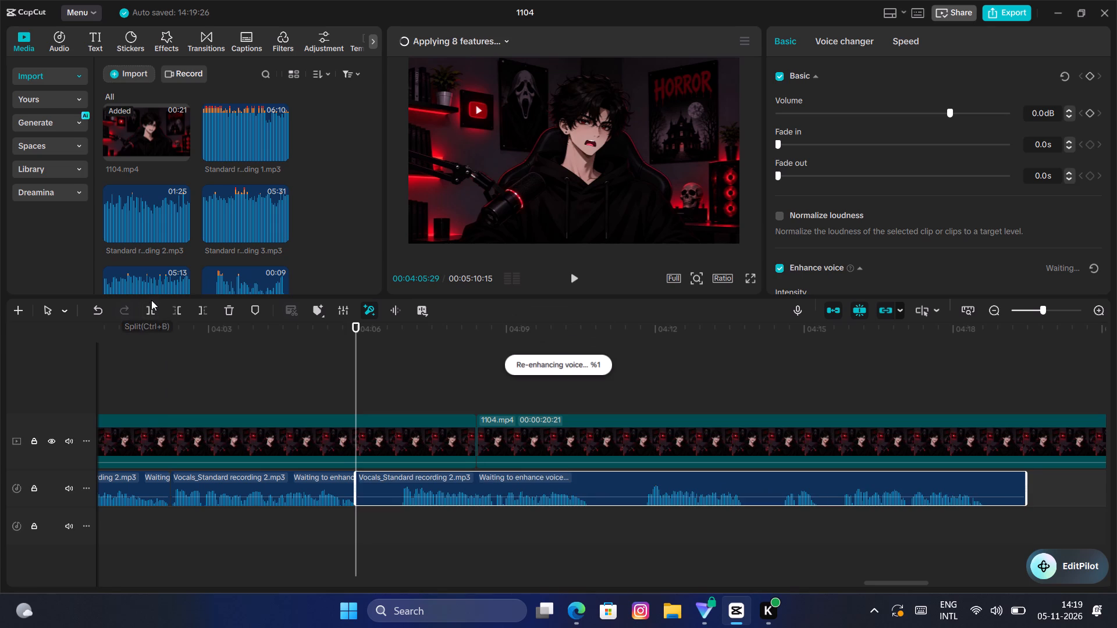
key("Right")
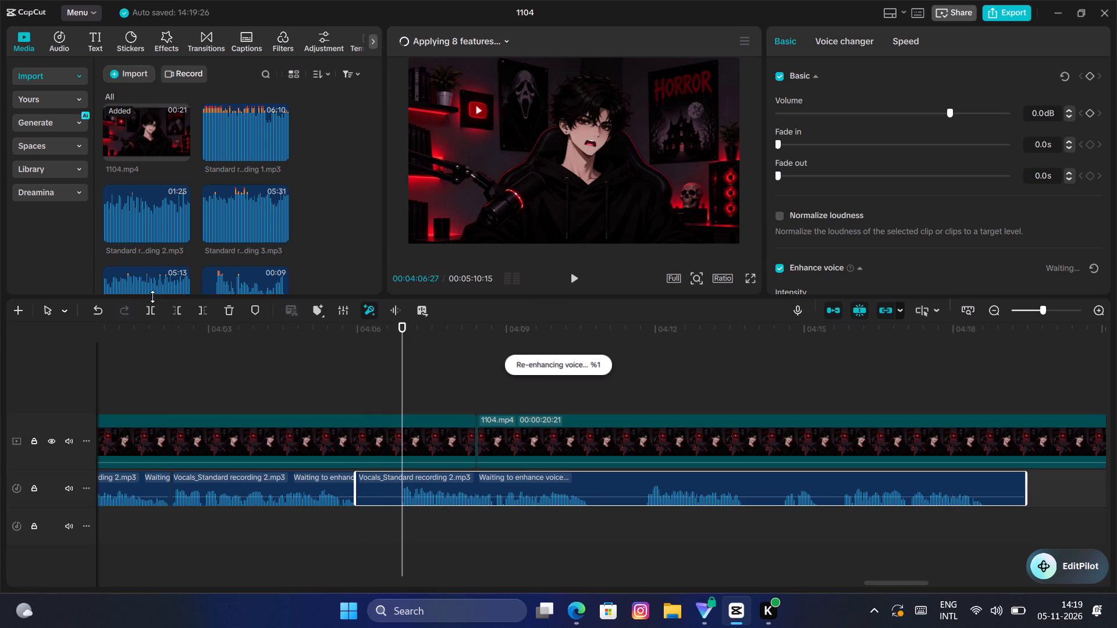
key("q")
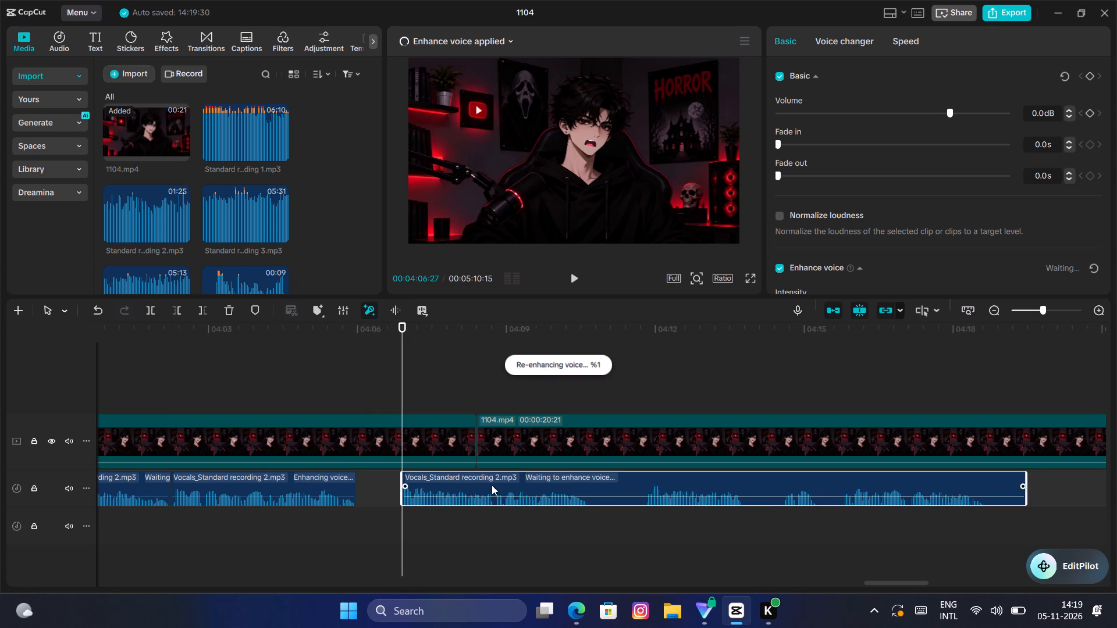
left_click_drag(490, 484, 445, 478)
Play back the last vocals segment and split it at 00:04:09:22, at the end of its first phrase.
left_click(337, 422)
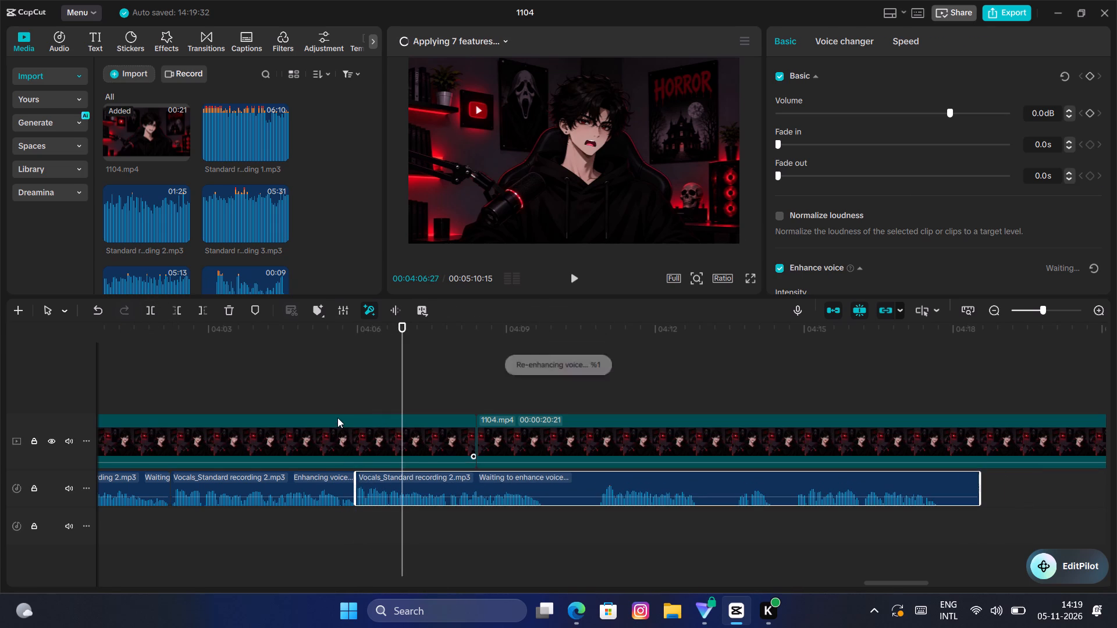
key("space")
left_click(338, 395)
key("space")
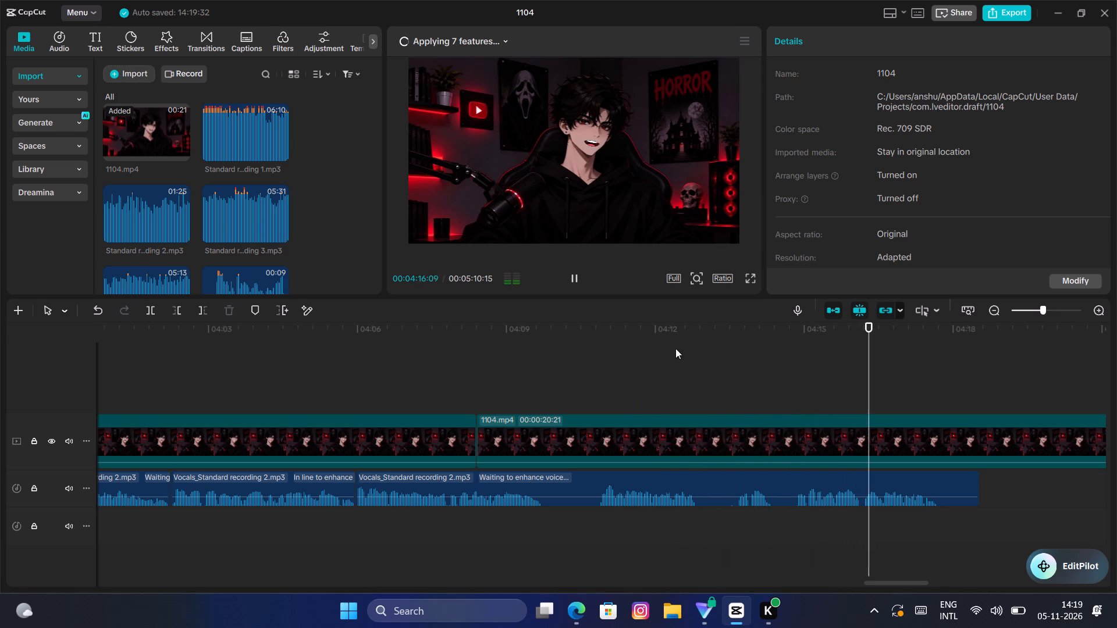
left_click(538, 385)
left_click_drag(538, 385, 540, 385)
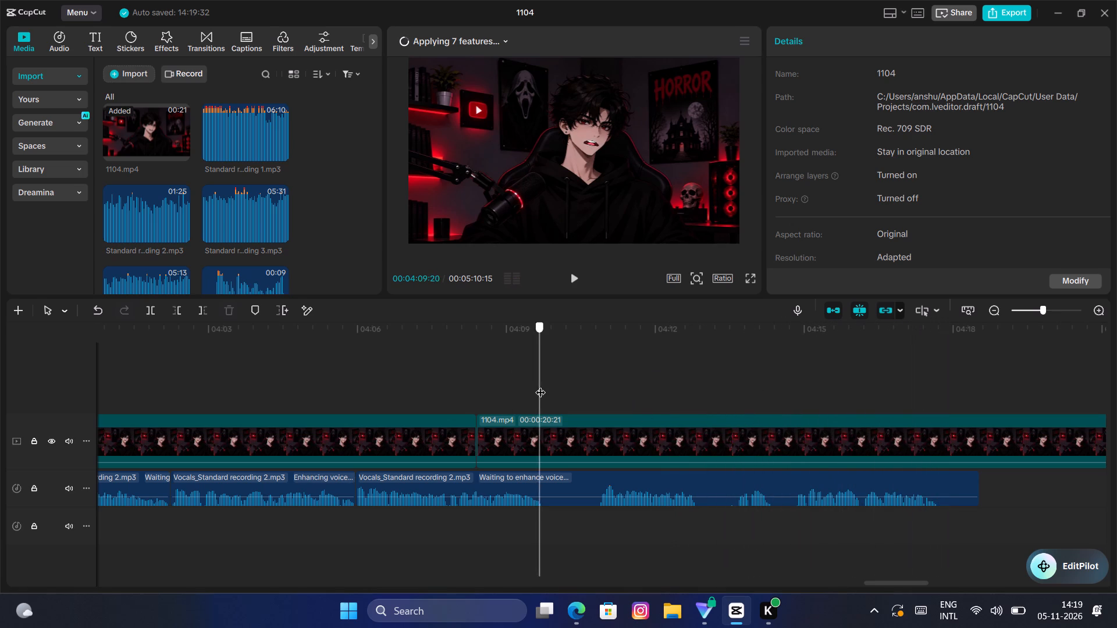
left_click_drag(540, 385, 543, 401)
key("space")
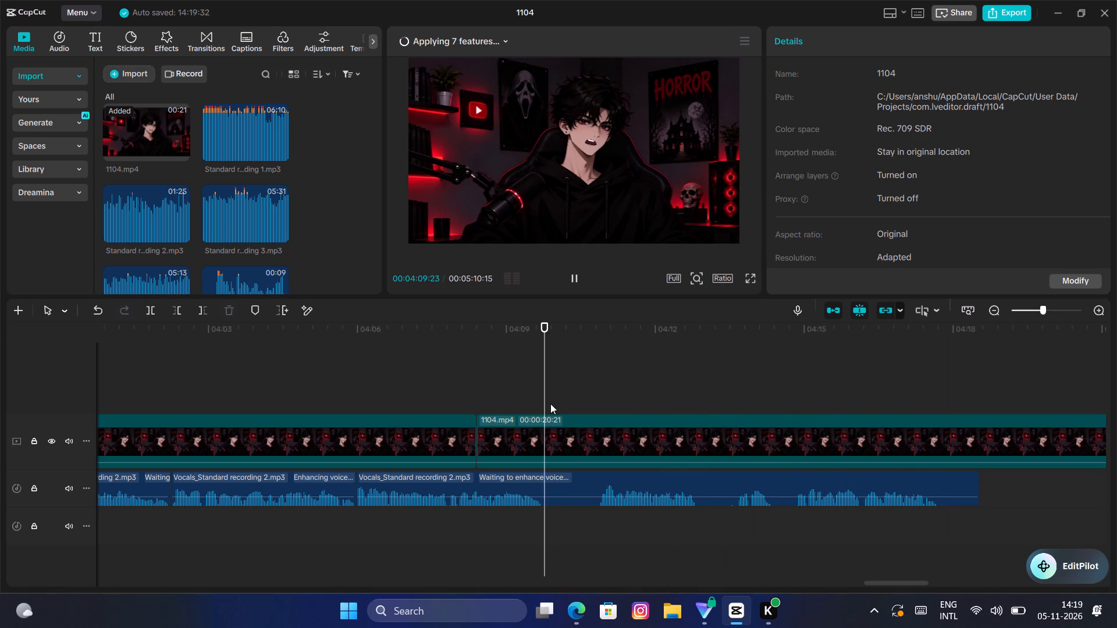
key("space")
left_click(529, 384)
left_click_drag(531, 384, 543, 384)
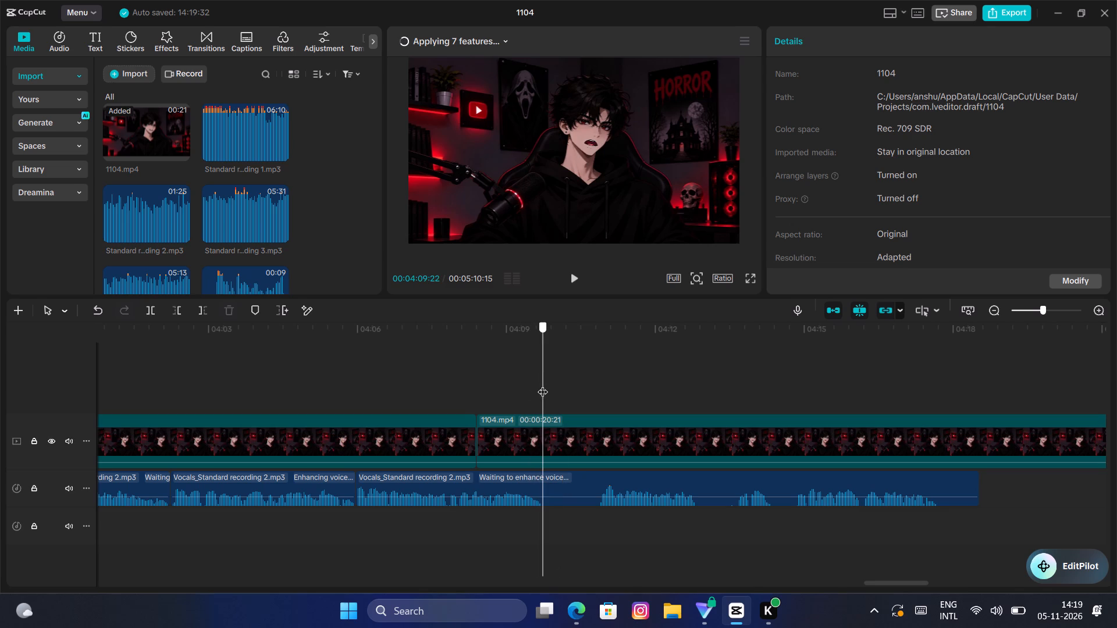
left_click_drag(543, 384, 543, 387)
left_click(617, 496)
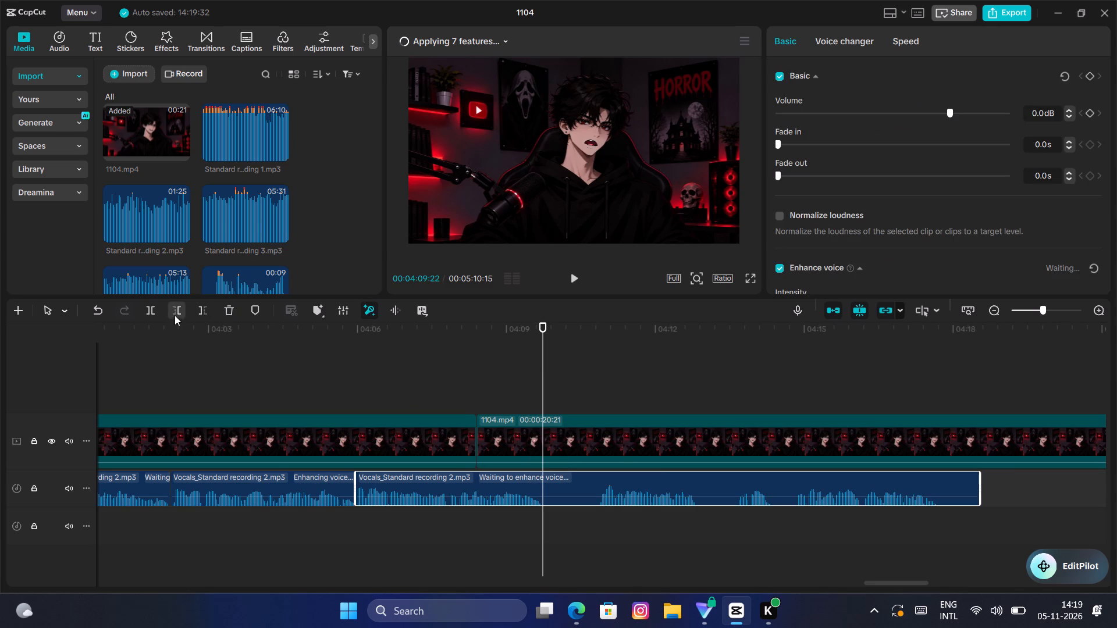
left_click(155, 316)
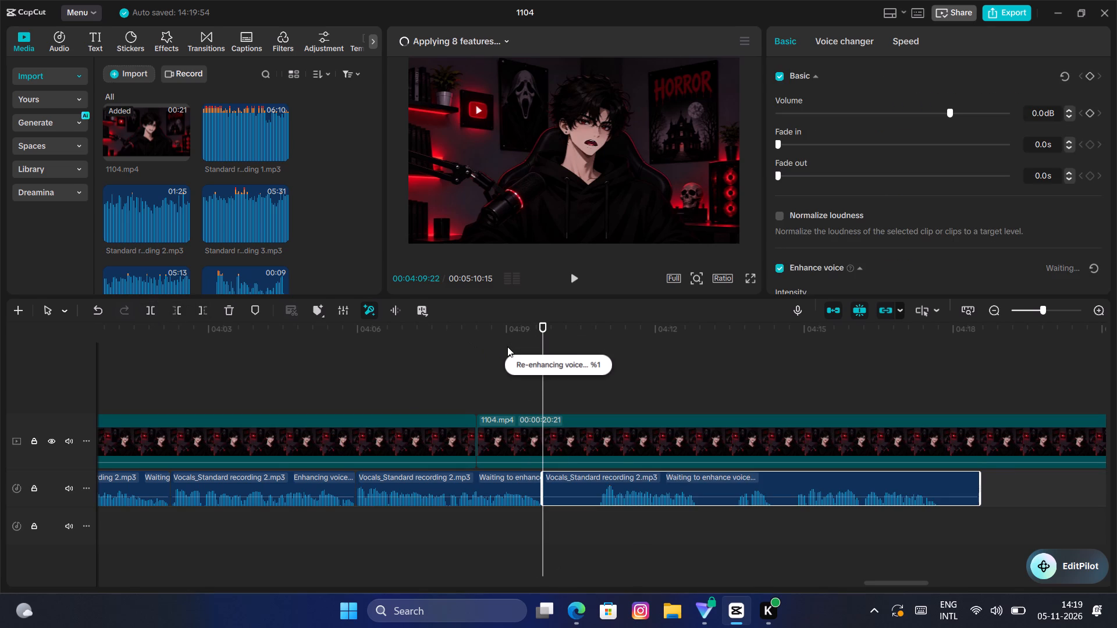
Listen to the remaining vocals, trim the last segment's silent start to 00:04:10:26, and move it against the preceding segment.
left_click_drag(543, 342, 795, 423)
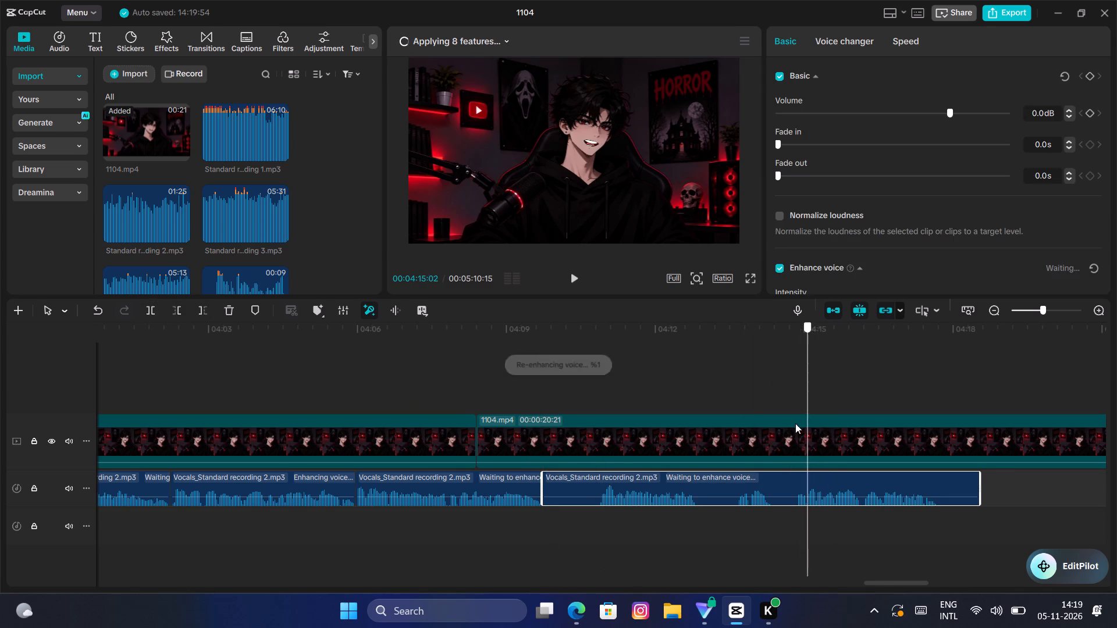
left_click_drag(795, 423, 728, 440)
key("space")
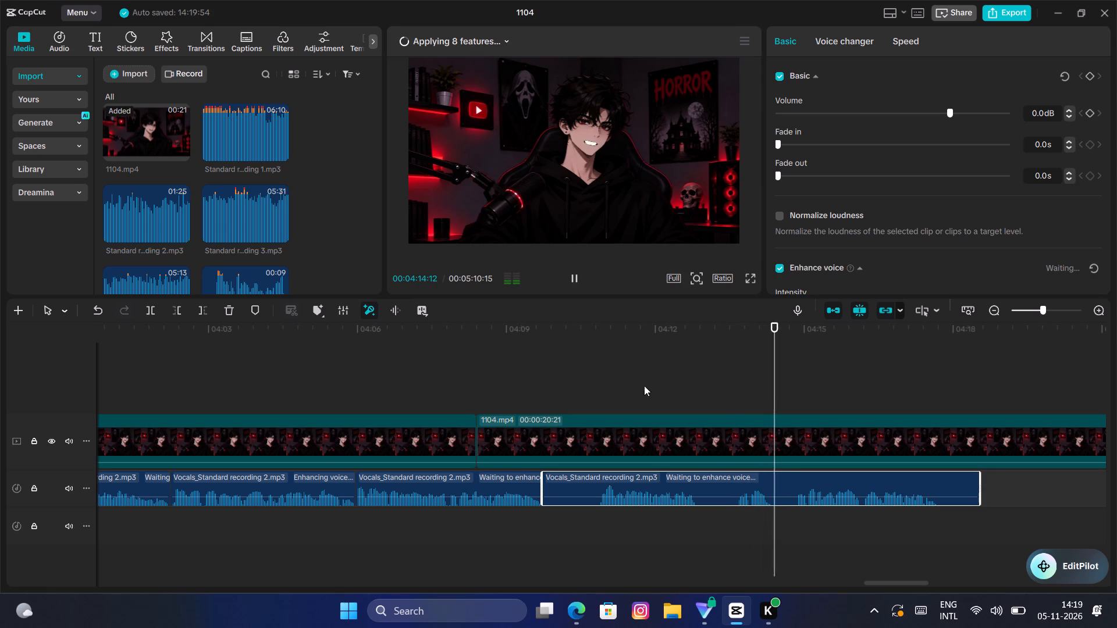
left_click(567, 370)
key("space")
key("space")
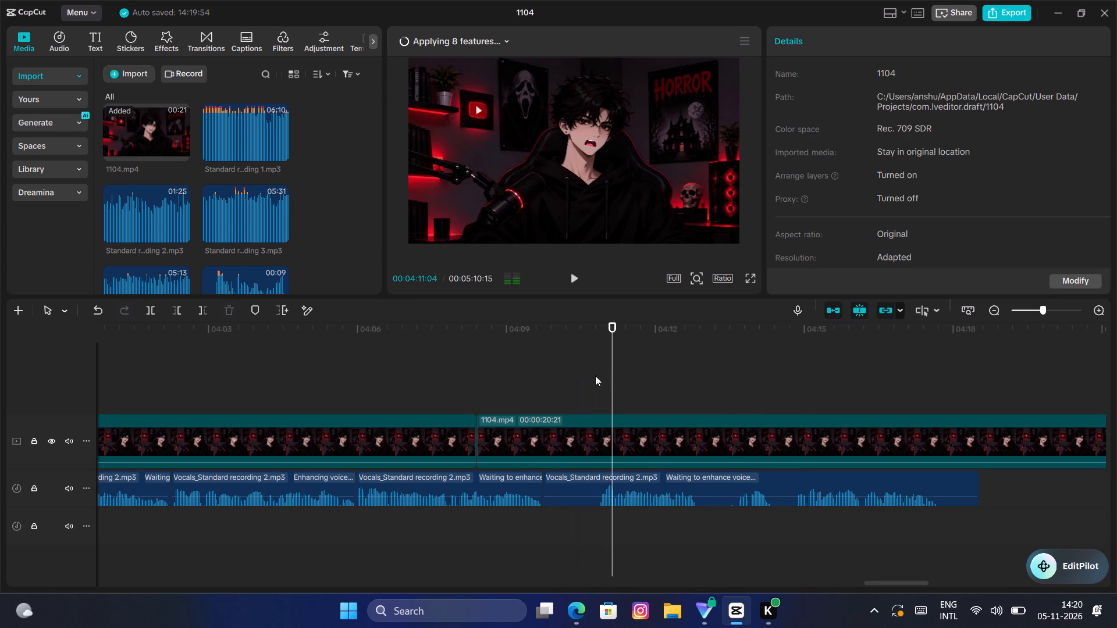
left_click(606, 378)
left_click_drag(606, 379, 599, 395)
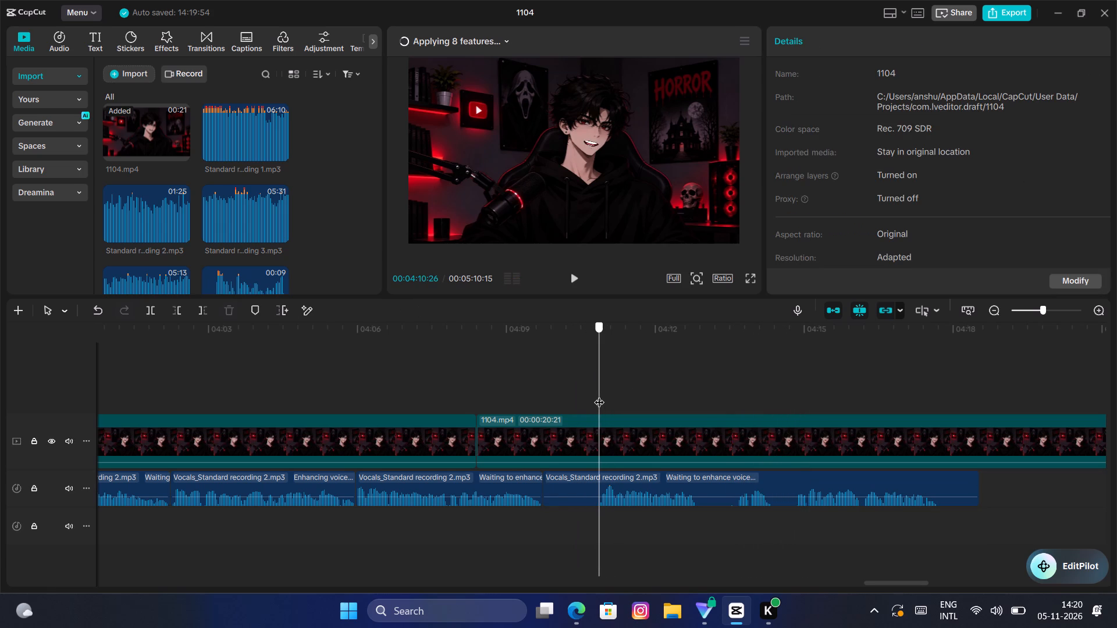
left_click(593, 476)
key("q")
left_click_drag(658, 490, 606, 494)
left_click(605, 494)
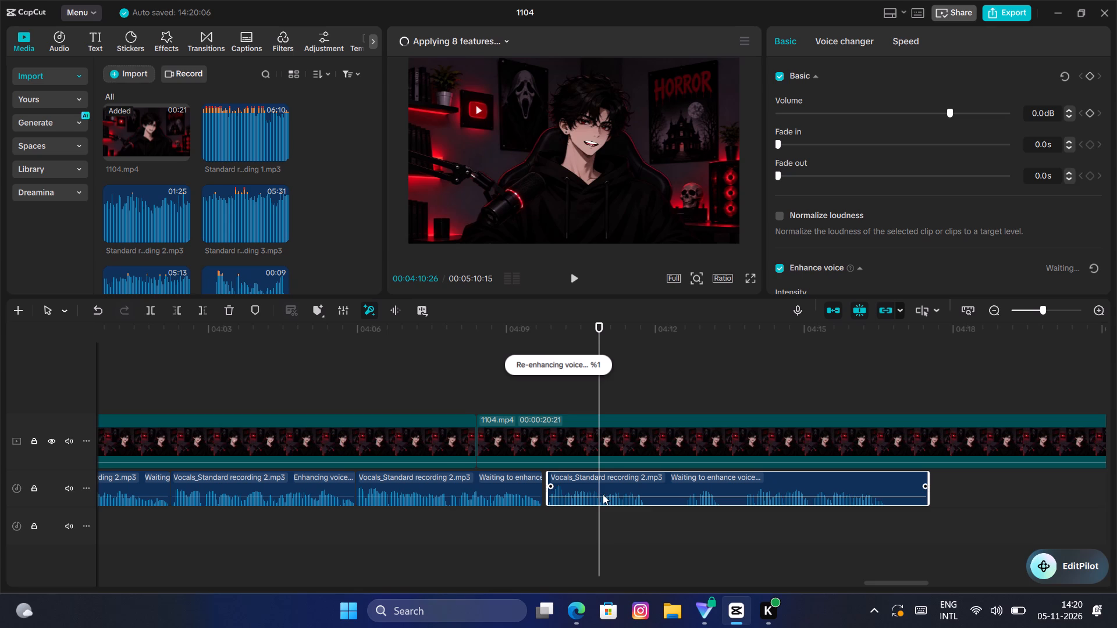
left_click_drag(590, 484, 585, 488)
Split the last vocals segment at 00:04:11:21, at the end of its first phrase.
double_click(634, 395)
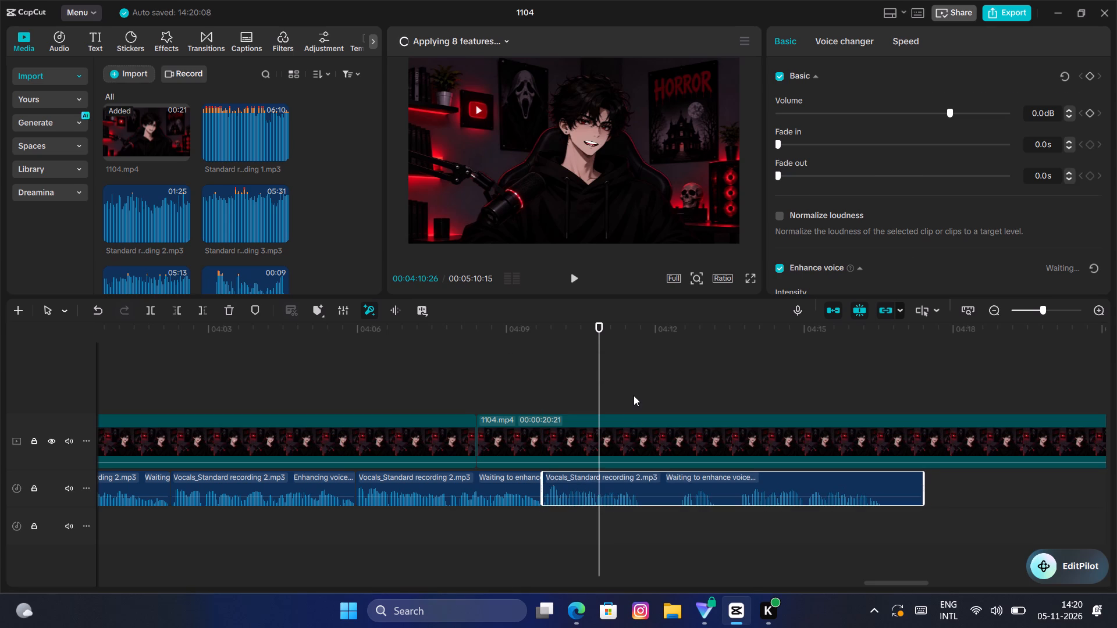
left_click(639, 390)
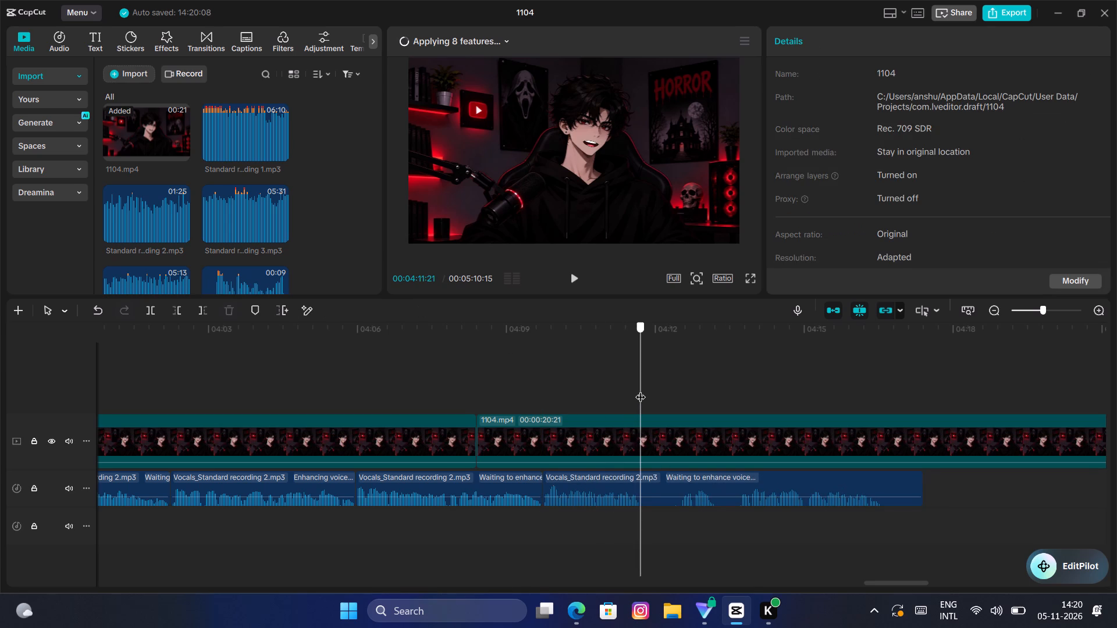
left_click(646, 483)
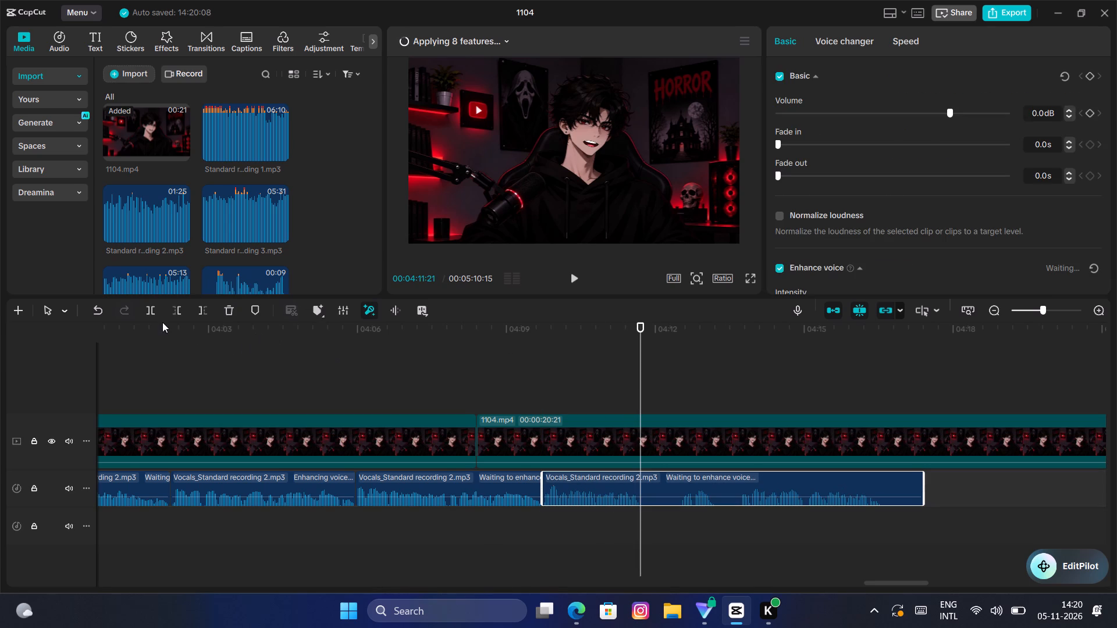
left_click(146, 314)
left_click(742, 374)
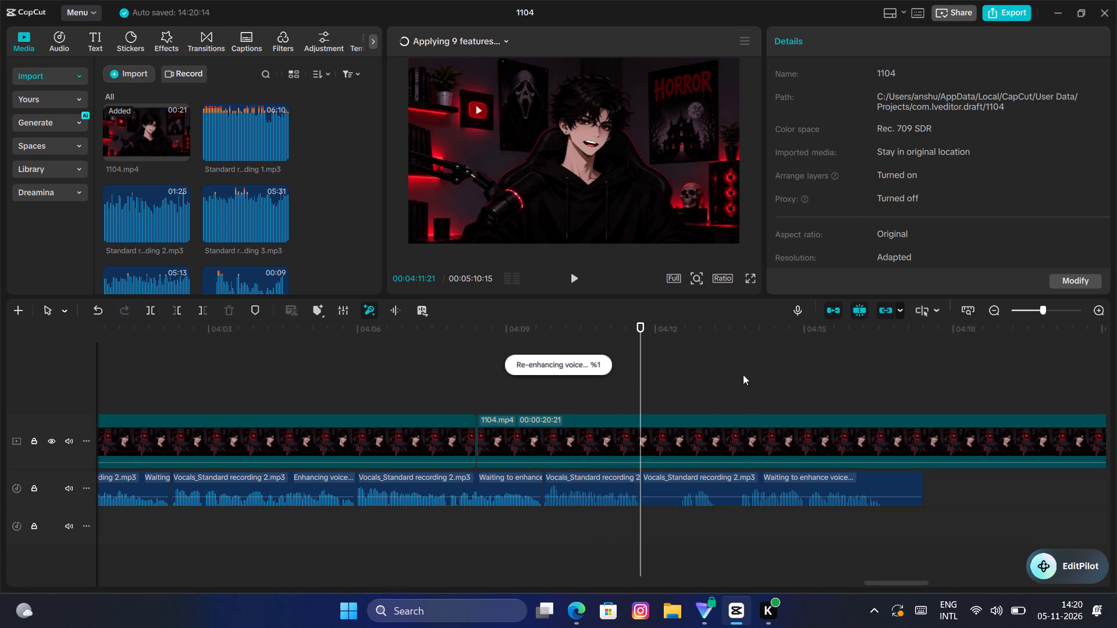
Trim the silent start of the last vocals segment to 00:04:13:21 and move it against the preceding segment.
left_click_drag(743, 376, 741, 390)
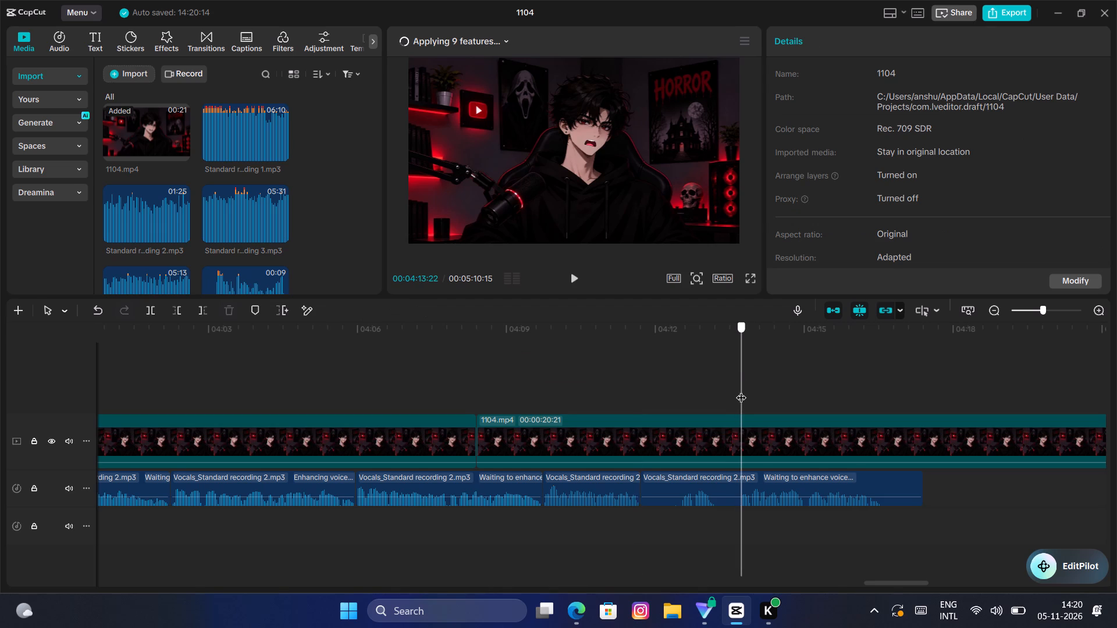
left_click_drag(741, 390, 739, 394)
left_click(745, 483)
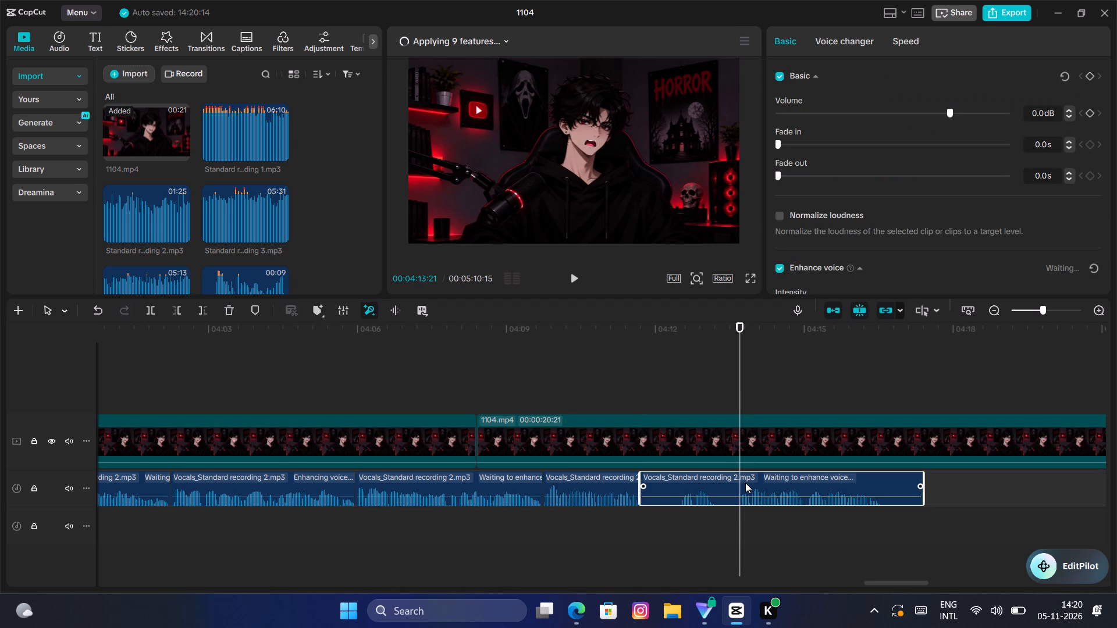
key("q")
left_click_drag(784, 486, 693, 483)
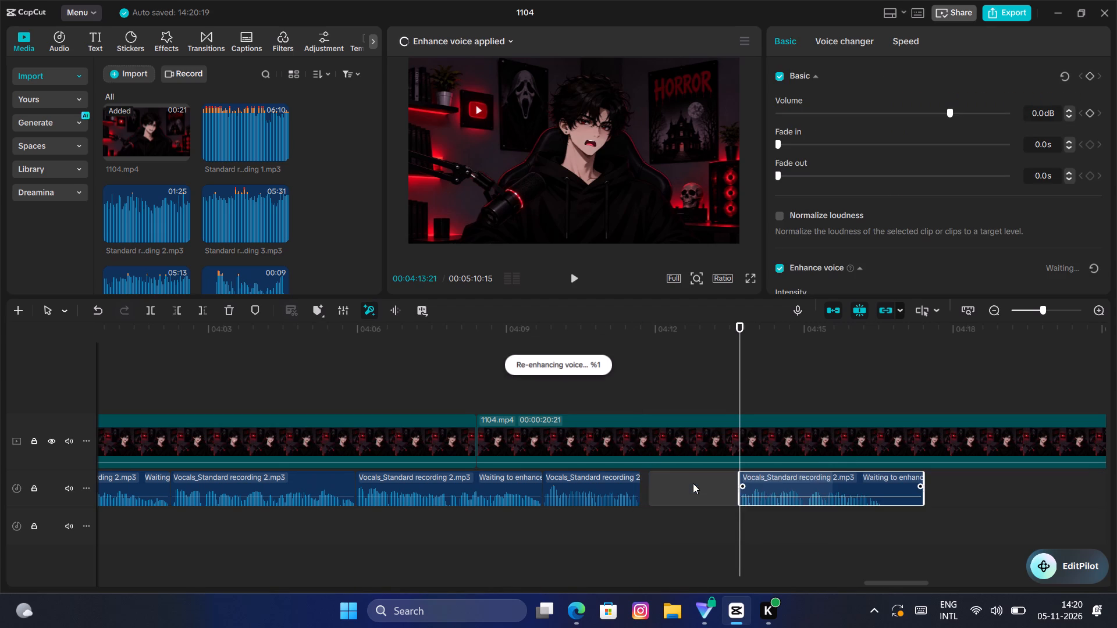
left_click_drag(693, 483, 684, 486)
left_click_drag(708, 523, 713, 494)
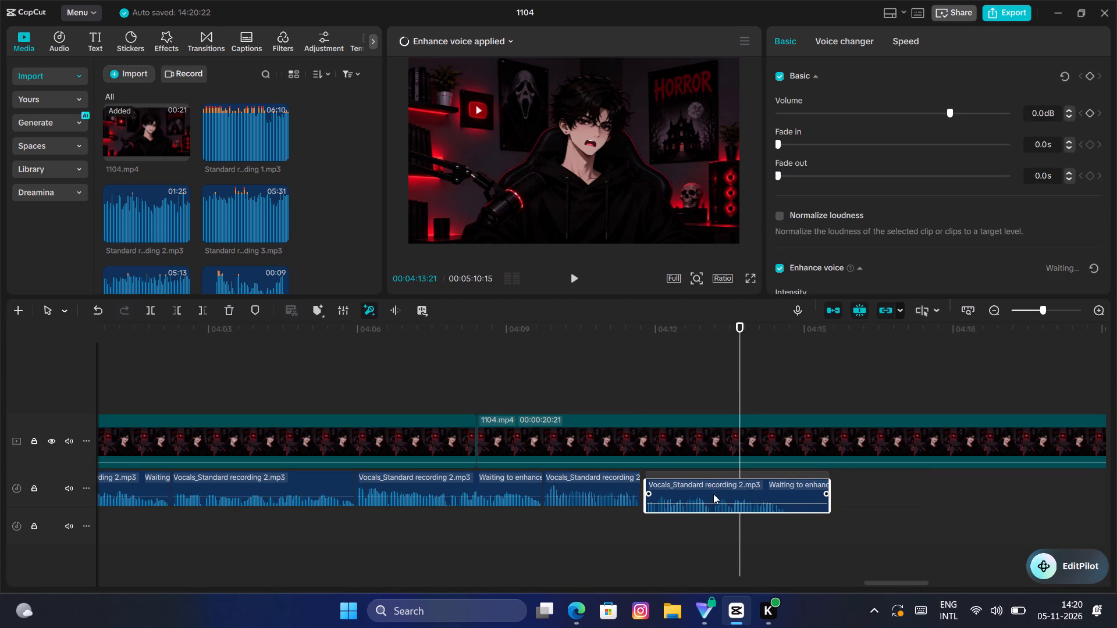
left_click_drag(713, 494, 712, 490)
Play back the last two vocals segments and trim the last one's silent end to about 00:04:14:20.
left_click(534, 387)
key("space")
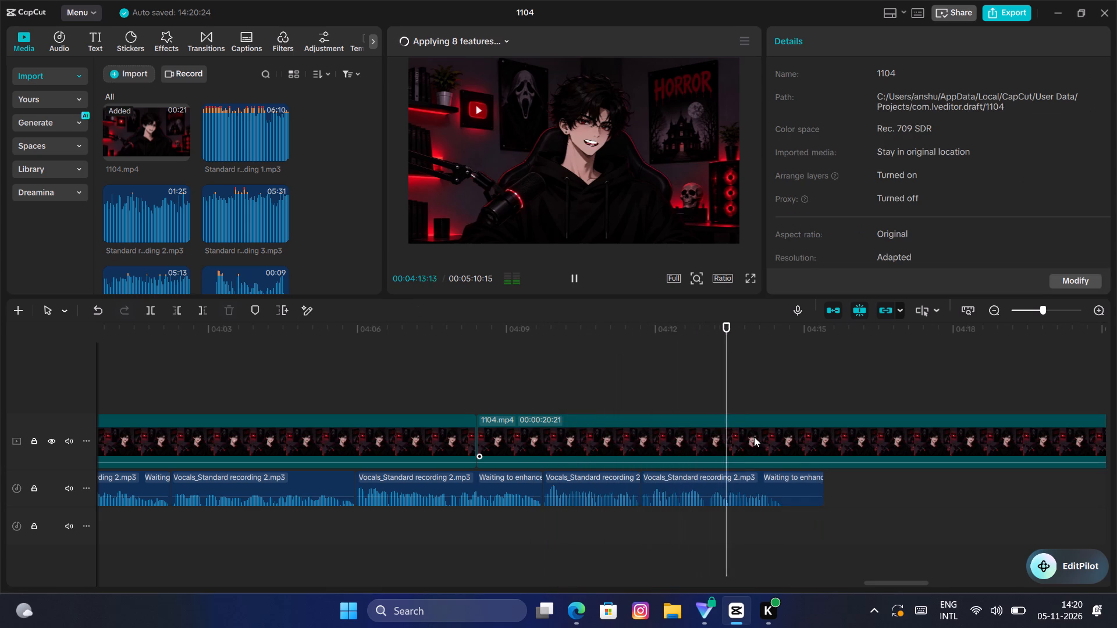
left_click(789, 486)
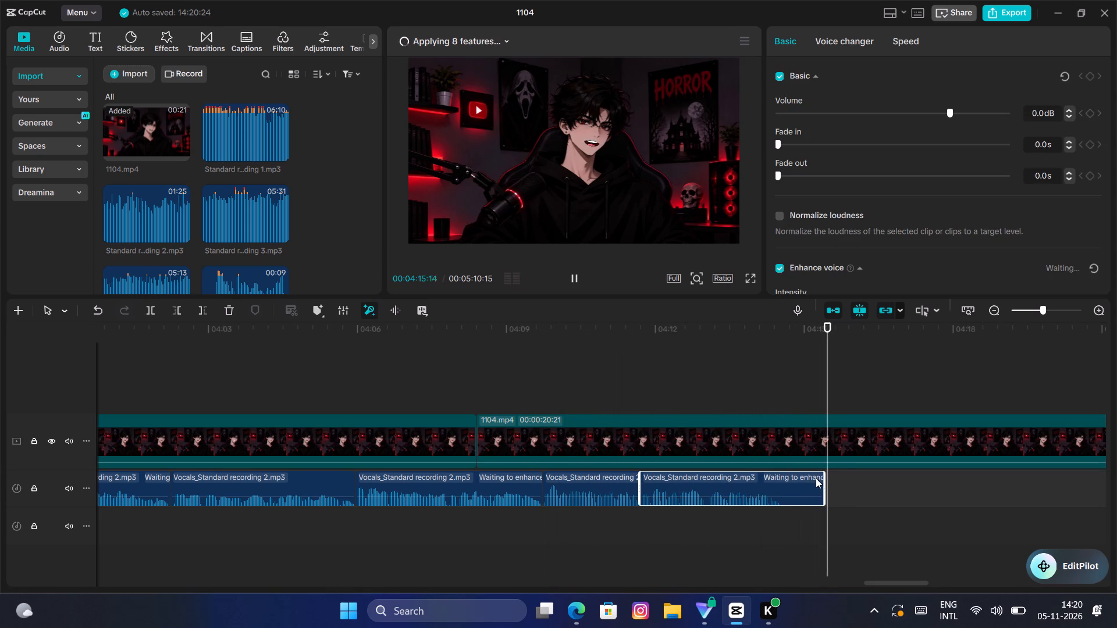
left_click_drag(824, 479, 824, 480)
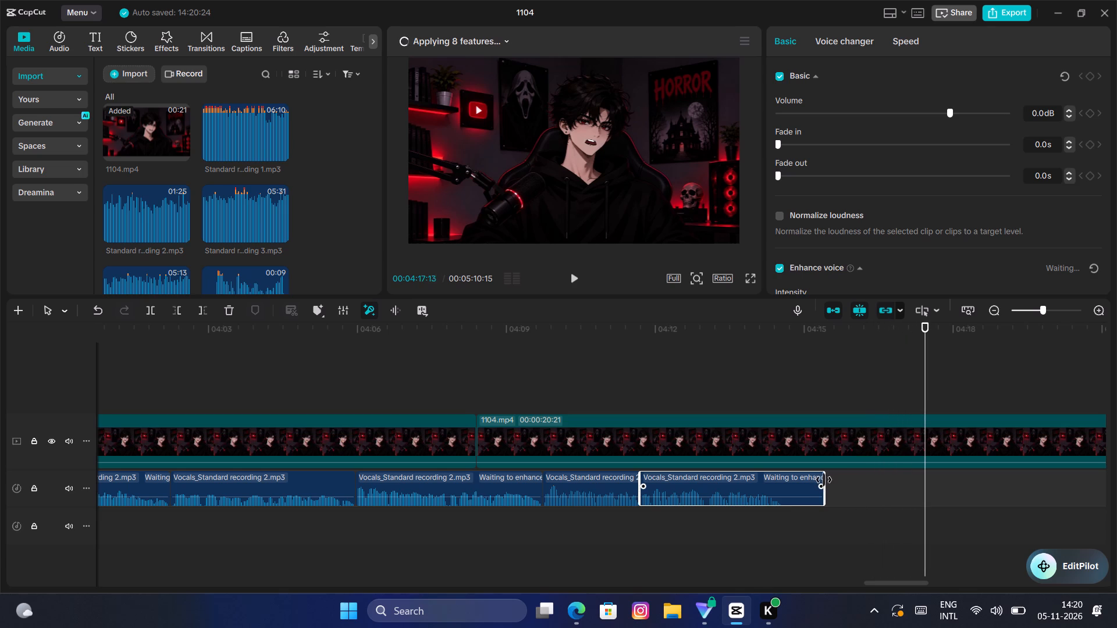
left_click_drag(824, 480, 783, 514)
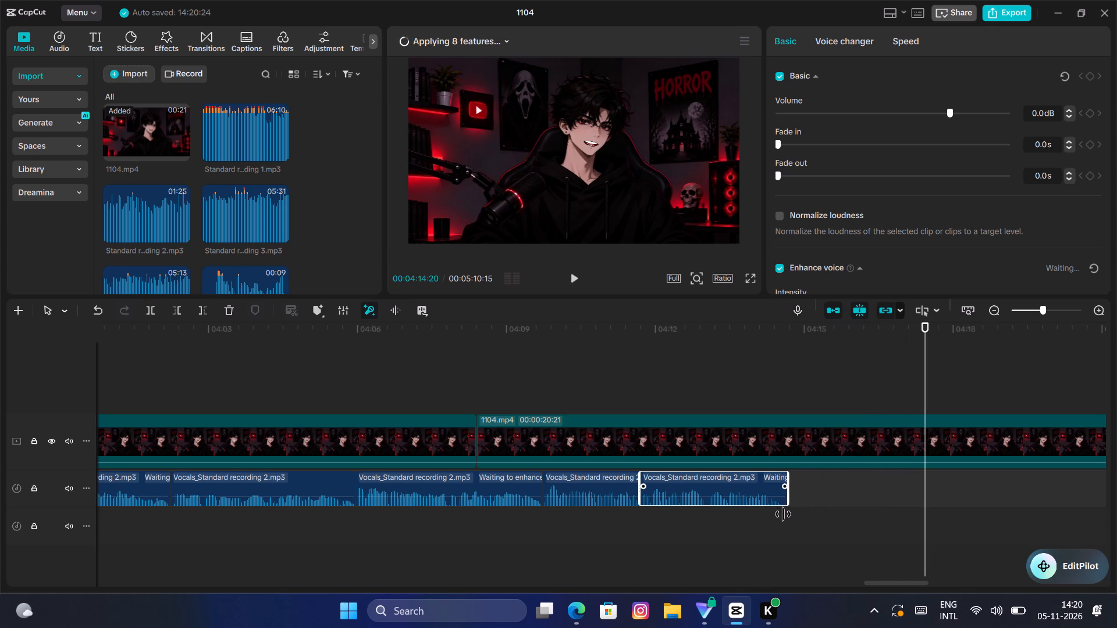
left_click_drag(783, 514, 780, 519)
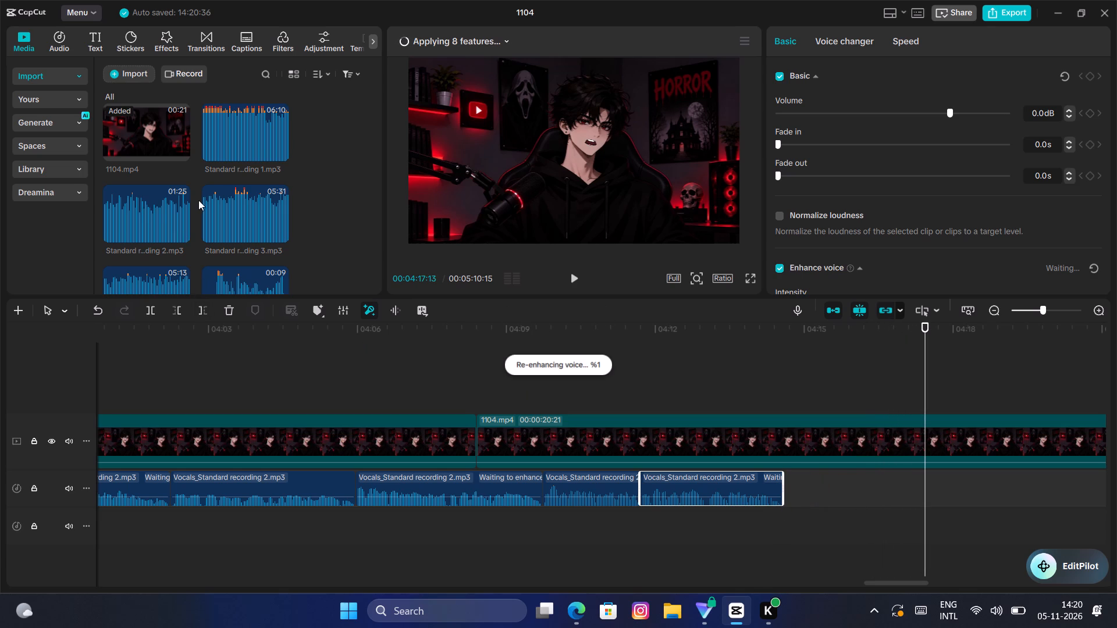
Audition Standard recordings 3, 4 (2) and 2, and replay the final vocals from 00:04:09:22 to find which recording continues them.
left_click(247, 237)
scroll(249, 234, "down", 1)
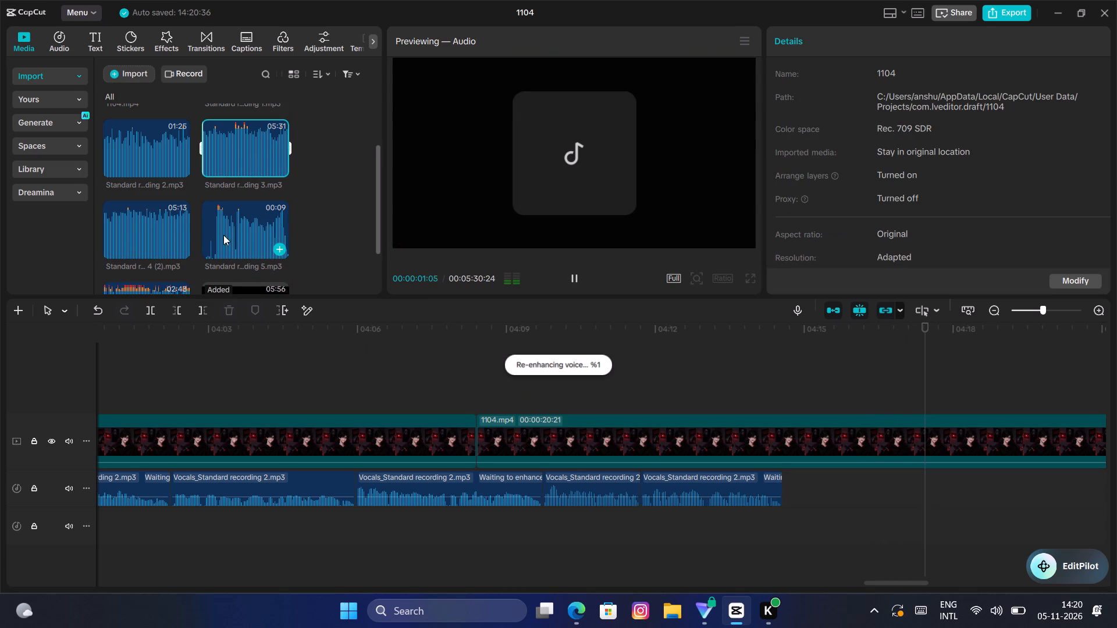
left_click(157, 212)
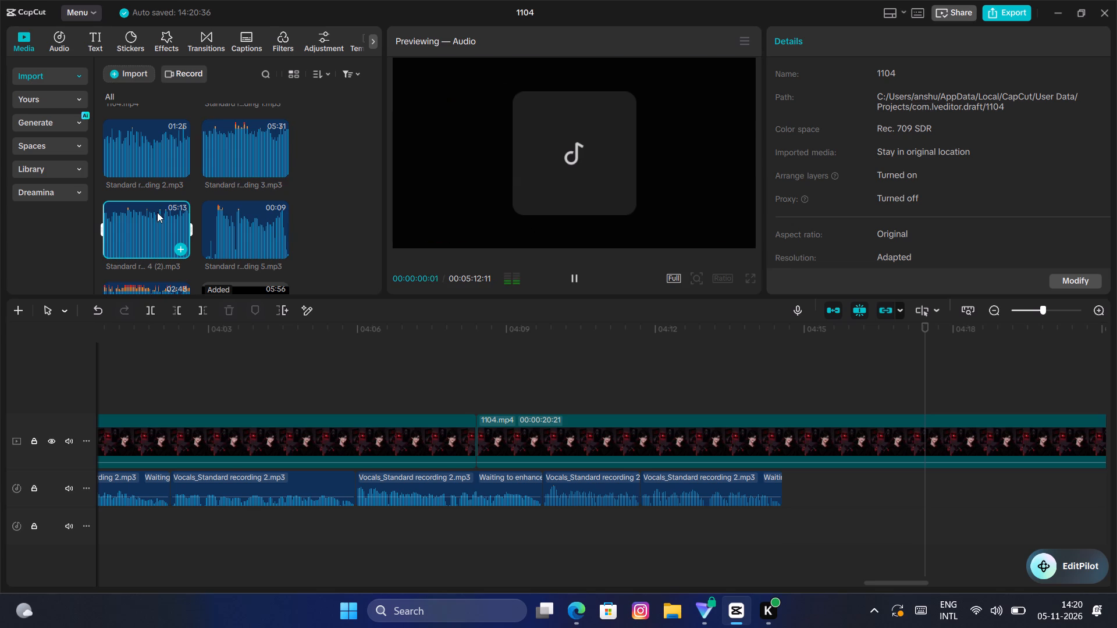
left_click(219, 158)
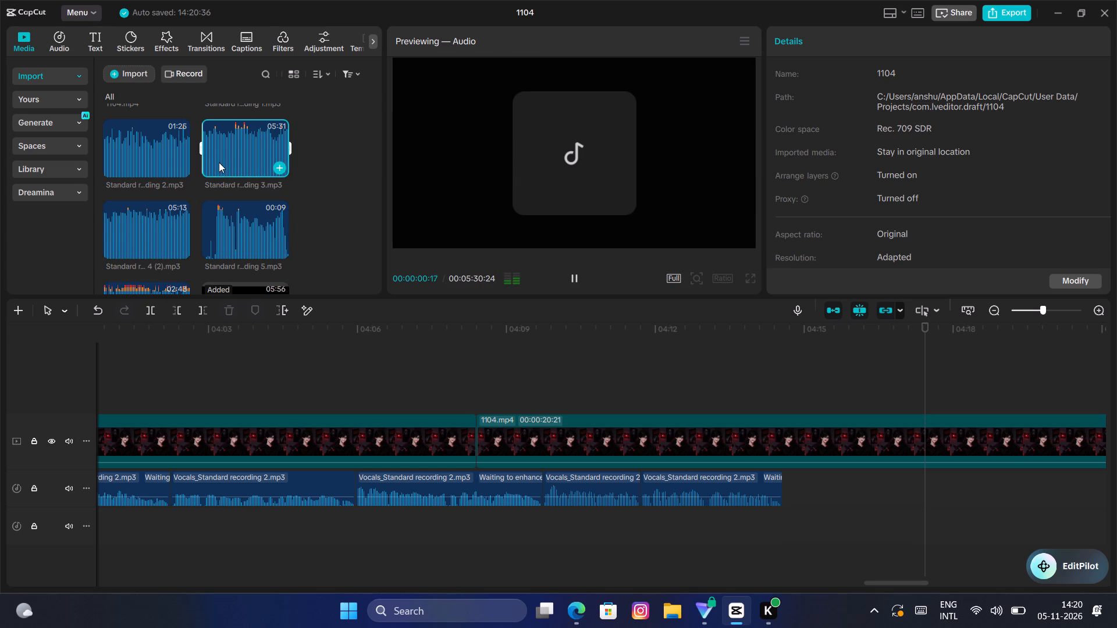
scroll(219, 163, "up", 1)
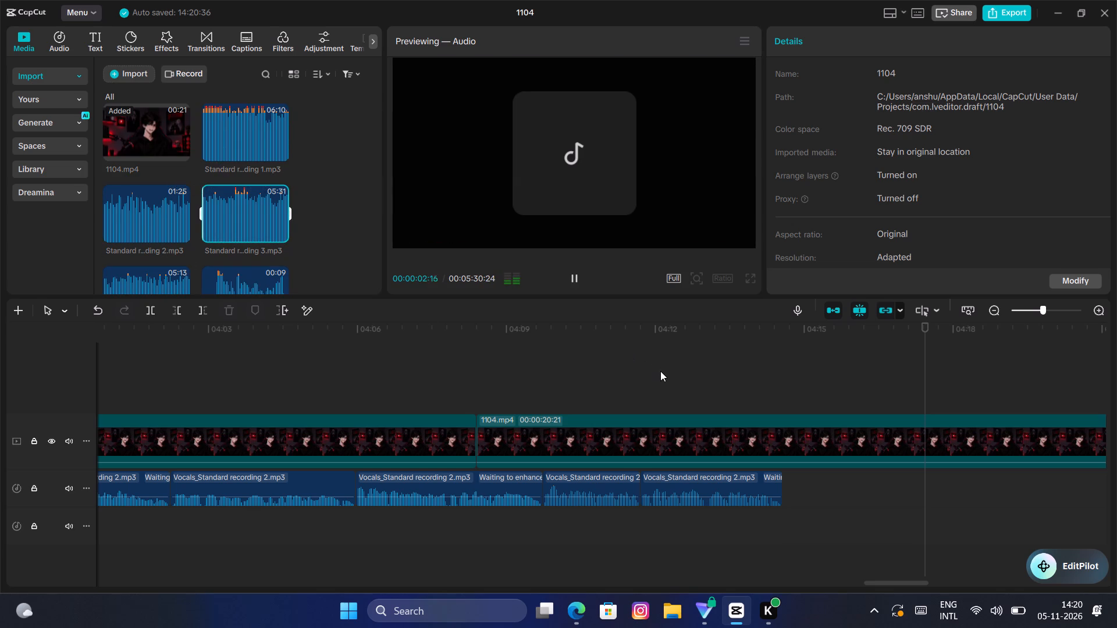
left_click(142, 205)
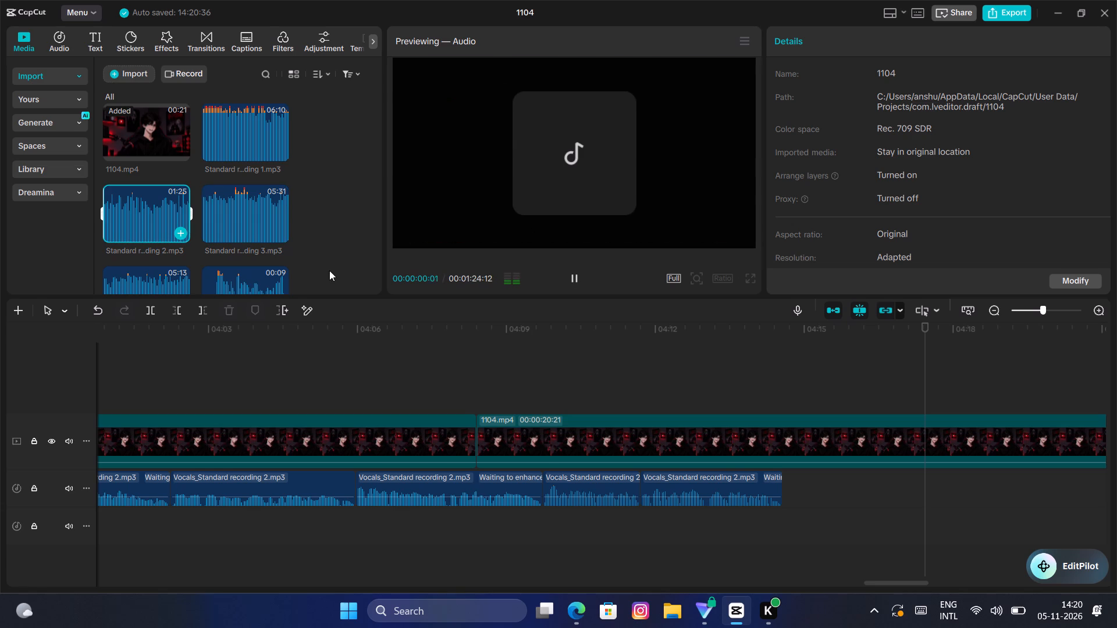
left_click(546, 405)
key("space")
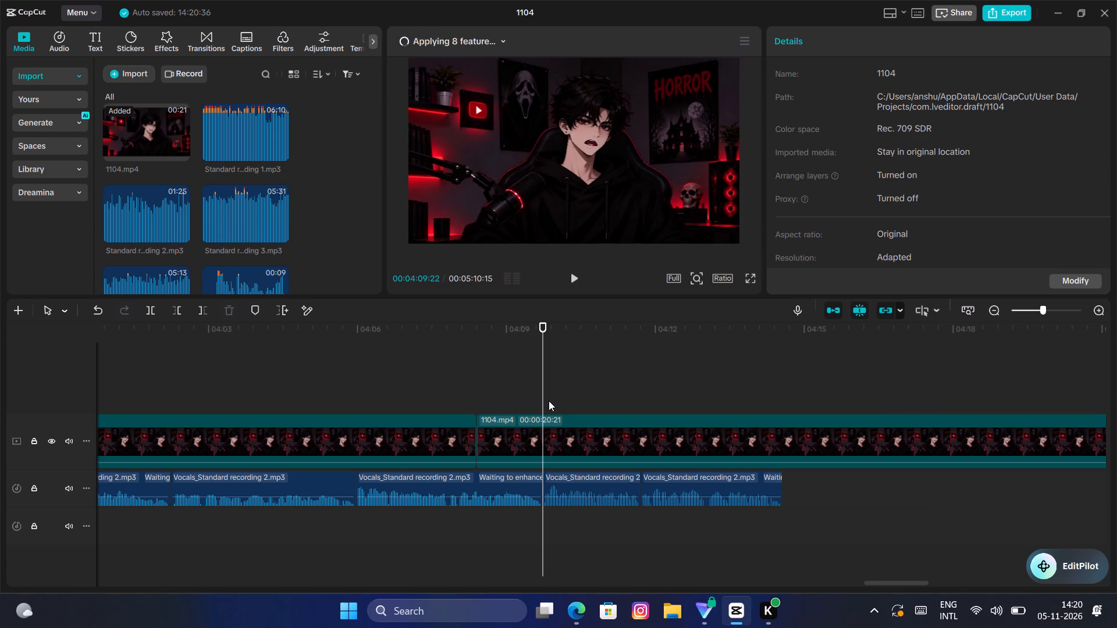
key("space")
left_click(568, 277)
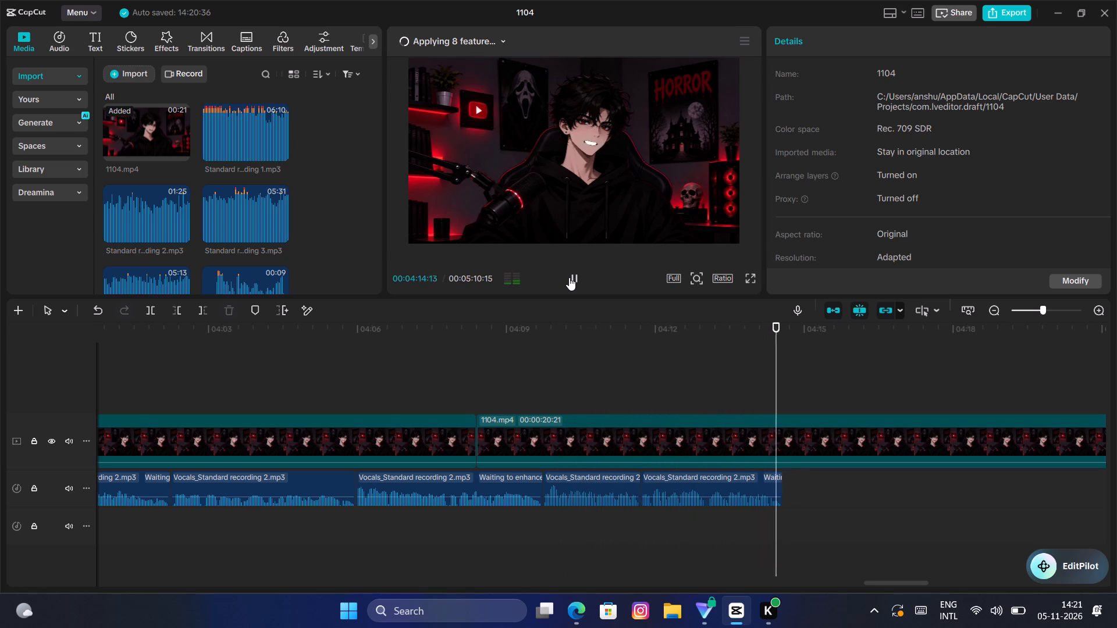
key("space")
Add Standard recording 3.mp3 to the vocals track, directly against the end of the last recording 2 vocals segment.
left_click(250, 217)
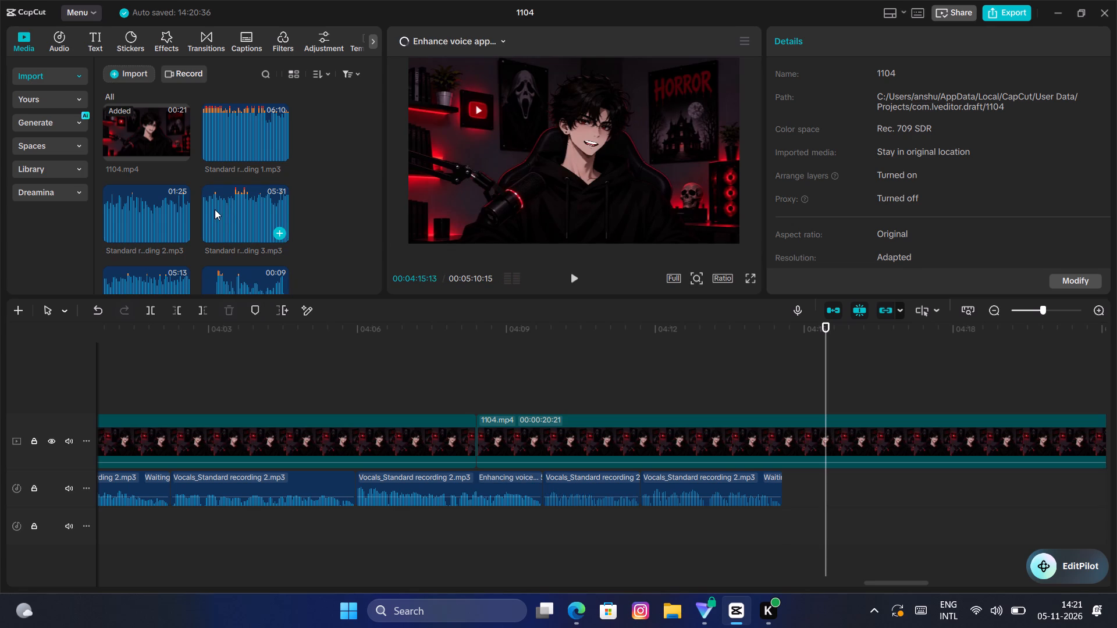
left_click(215, 209)
left_click_drag(215, 209, 524, 312)
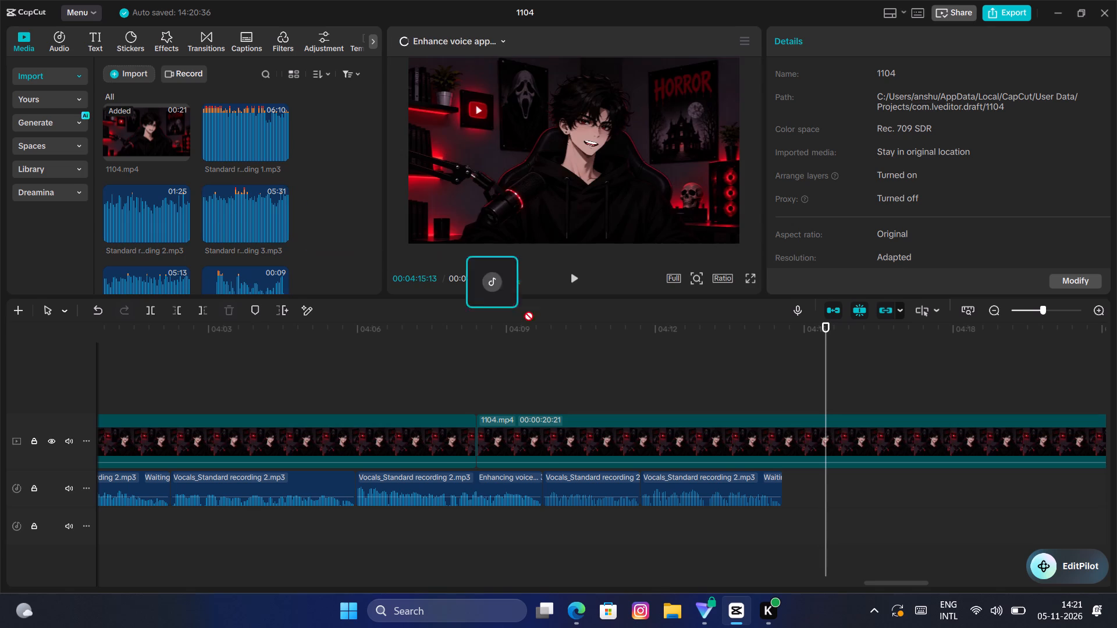
left_click_drag(524, 312, 789, 491)
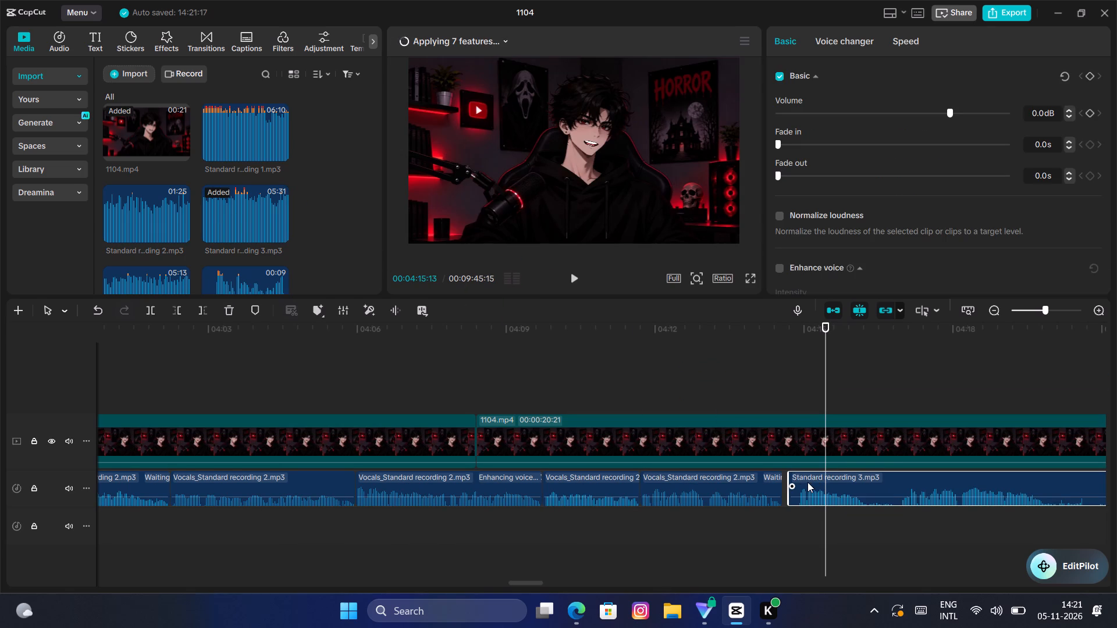
left_click_drag(807, 482, 798, 485)
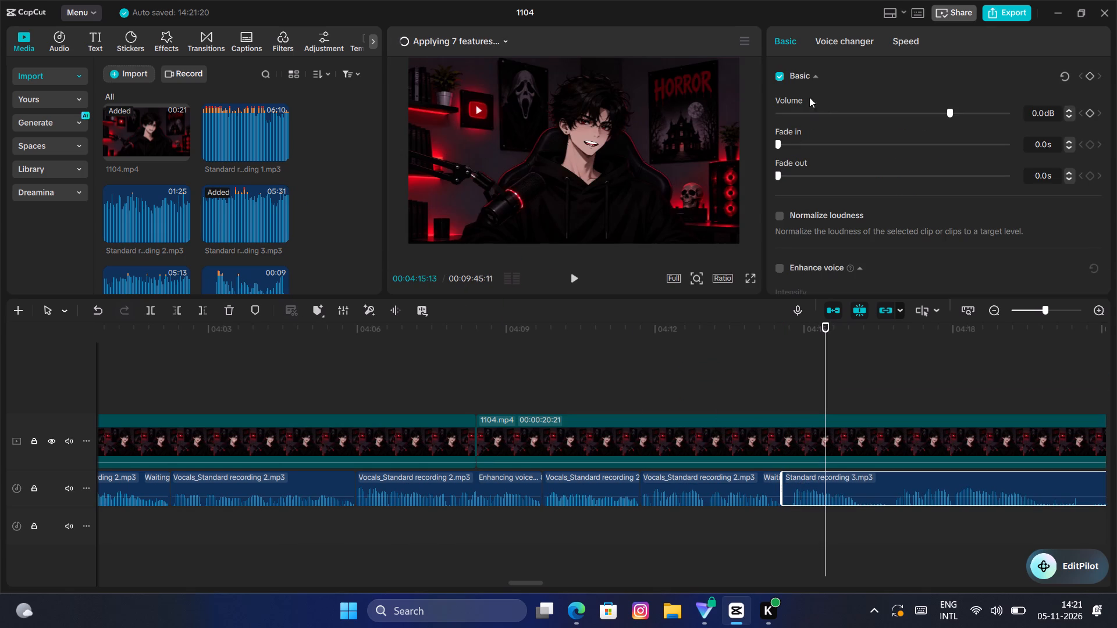
Turn on Enhance voice for the Standard recording 3 clip.
scroll(904, 147, "down", 3)
scroll(814, 129, "up", 2)
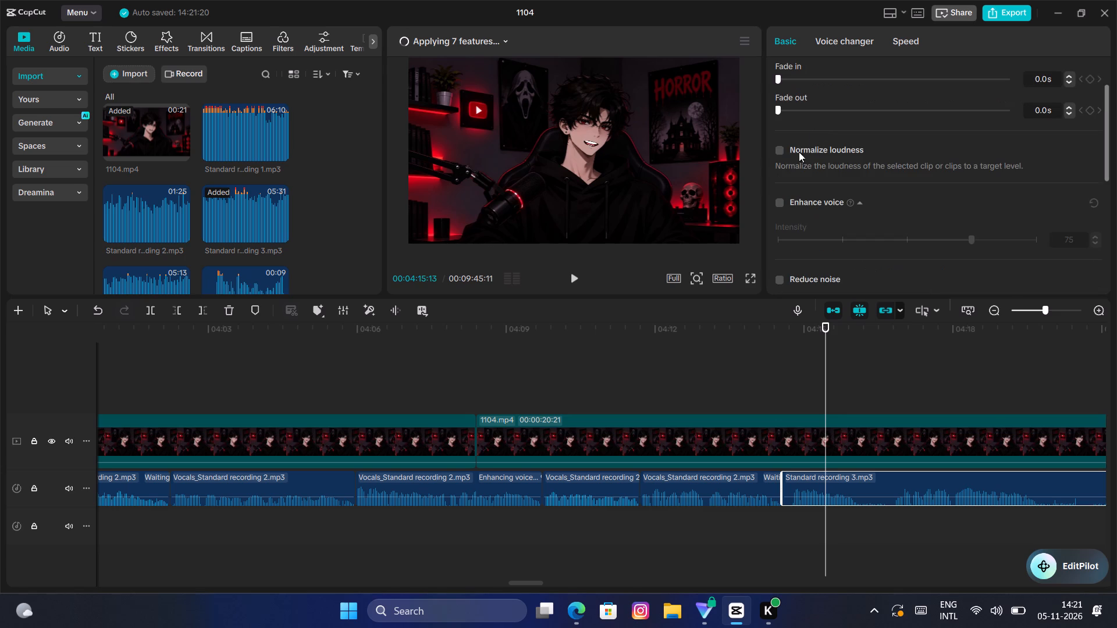
left_click(777, 207)
Run Separate audio on the recording 3 clip with Vocals, Drums, Bass, Others, Instruments, Strings and Guitar all selected.
scroll(787, 202, "down", 3)
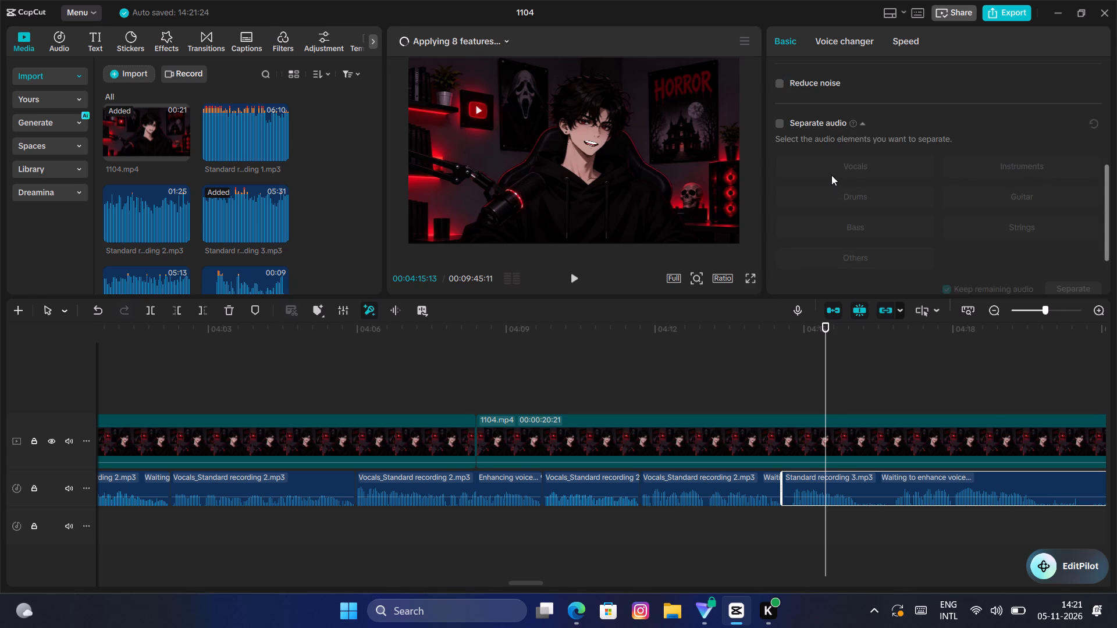
left_click(782, 127)
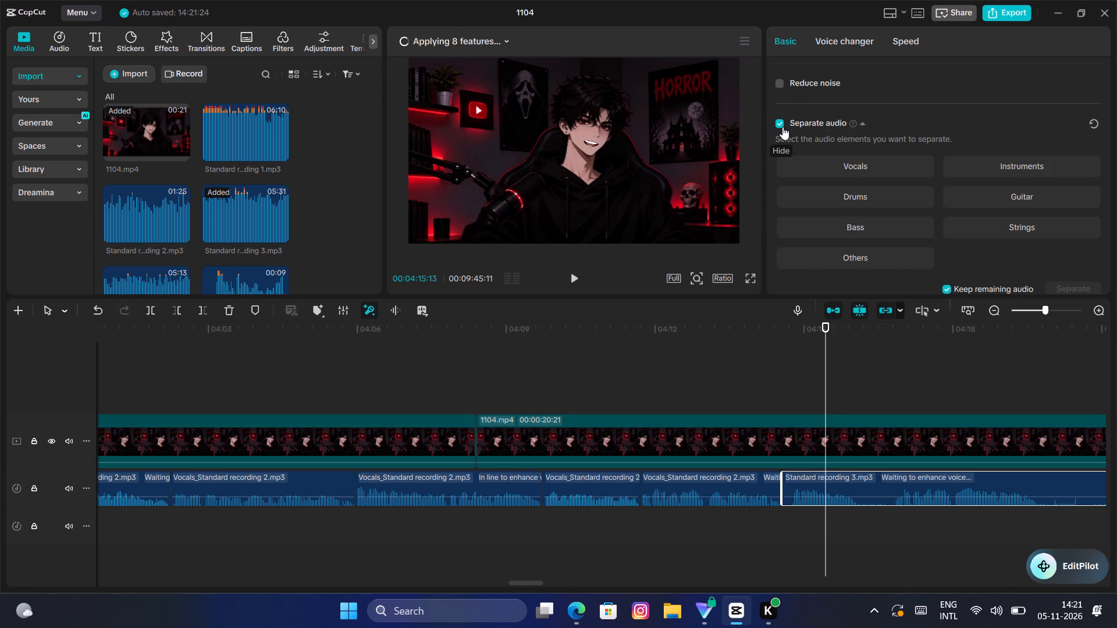
left_click(821, 163)
left_click(829, 201)
left_click(835, 226)
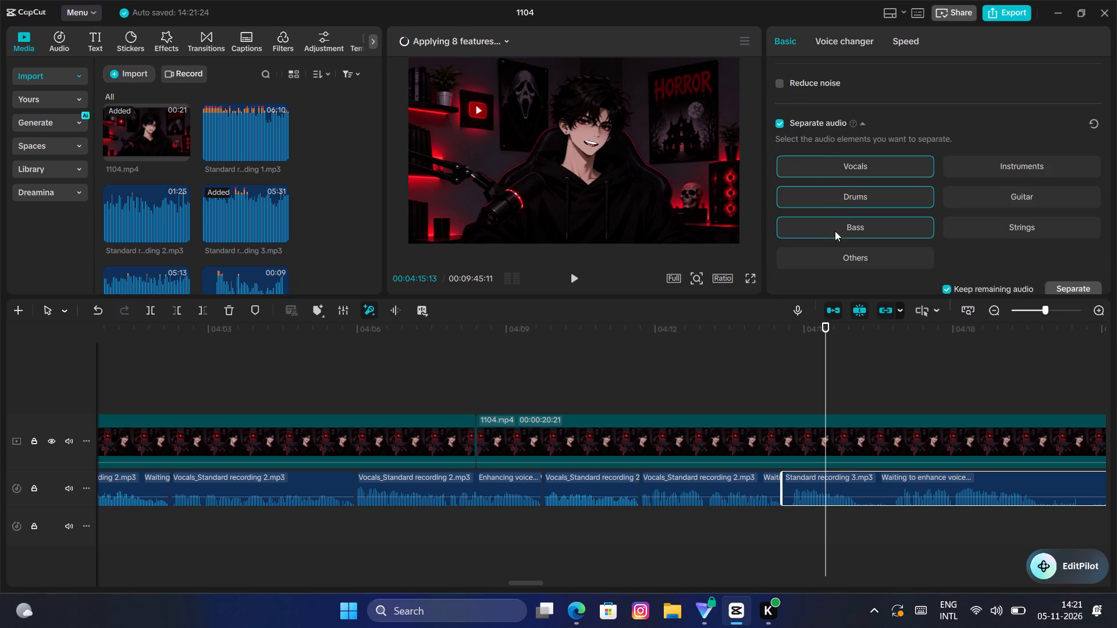
left_click(841, 256)
left_click(984, 160)
left_click(979, 217)
left_click(974, 198)
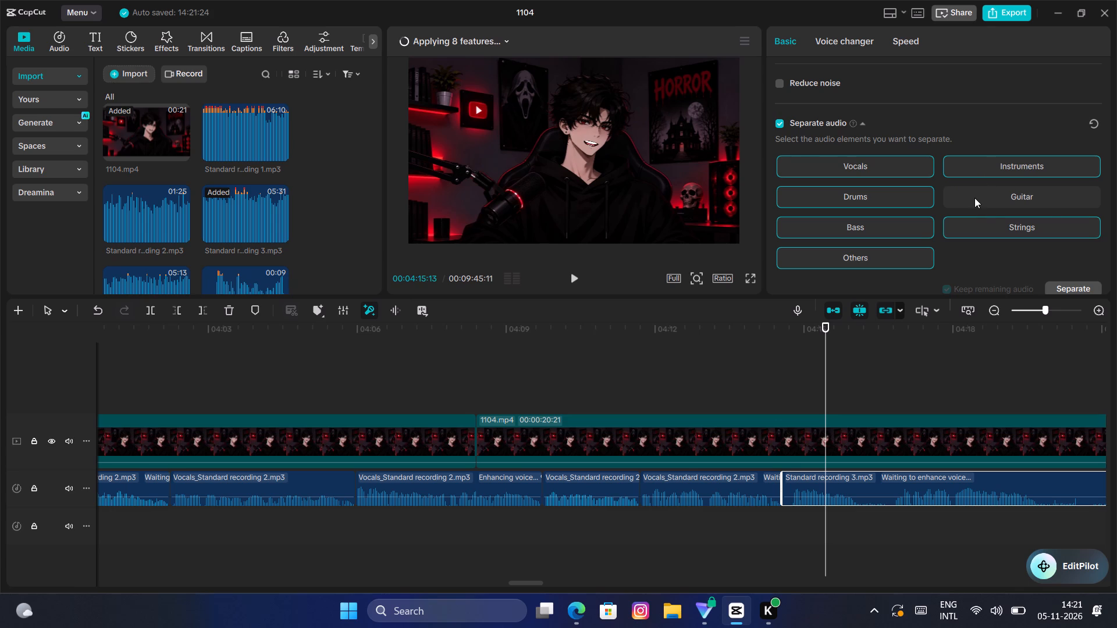
scroll(993, 221, "down", 2)
left_click(1067, 206)
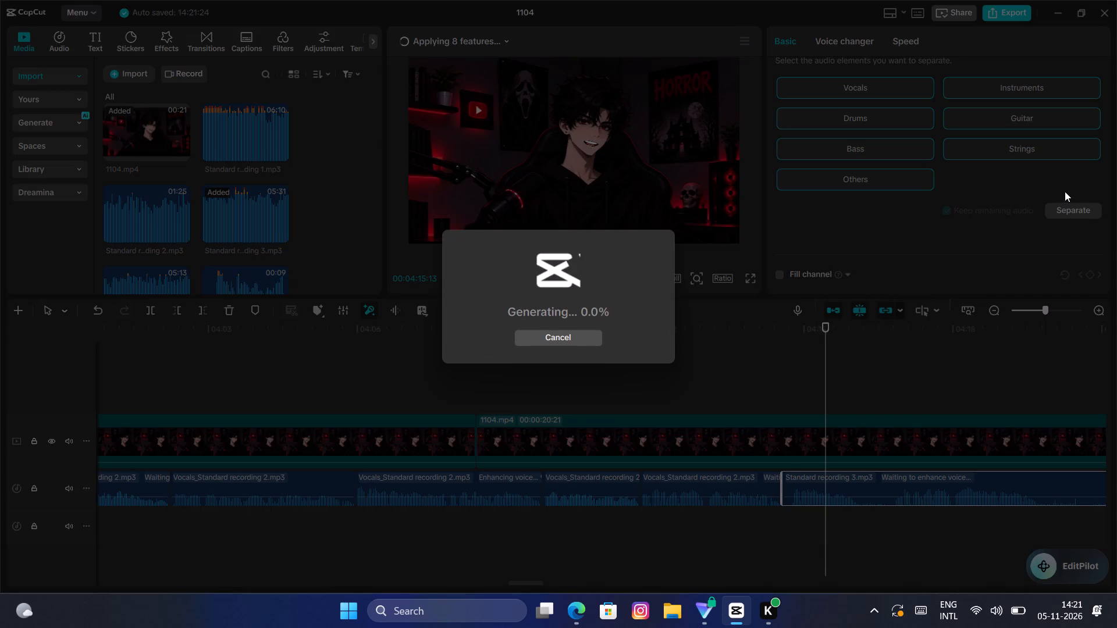